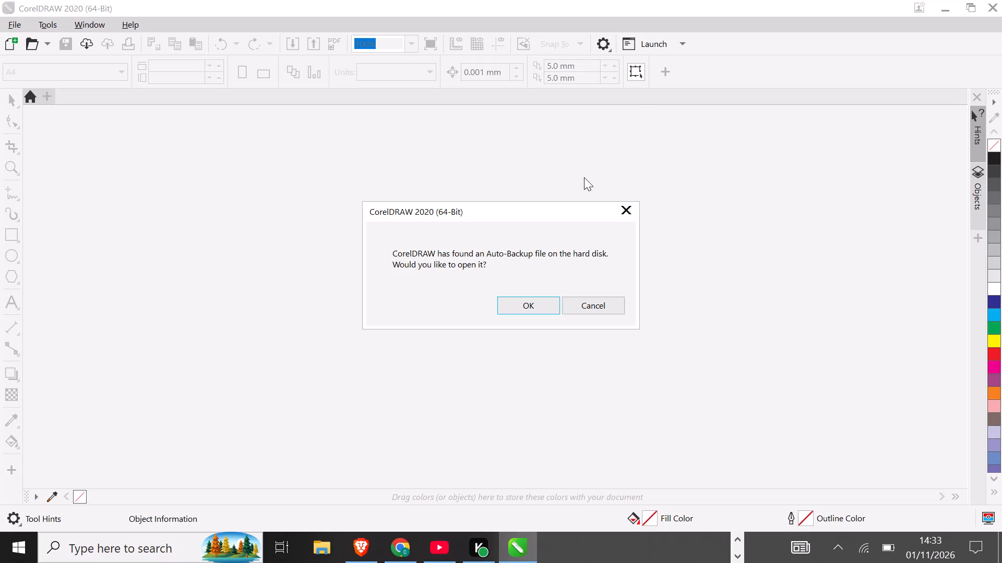
# Open the auto-backup file found on the hard disk.
pyautogui.click(527, 310)
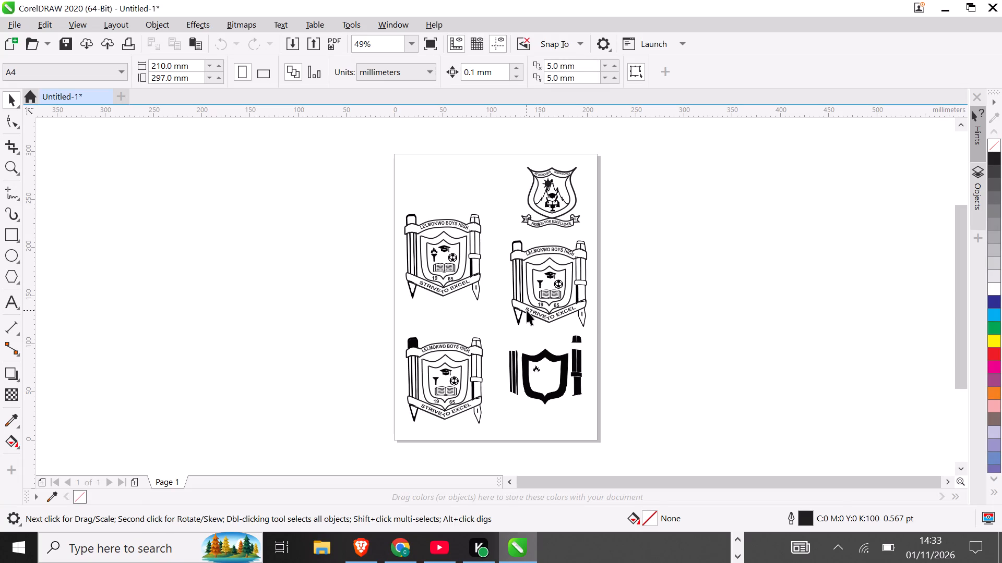
# Create a new single-page A4 landscape document in CMYK at 300 dpi.
pyautogui.click(123, 91)
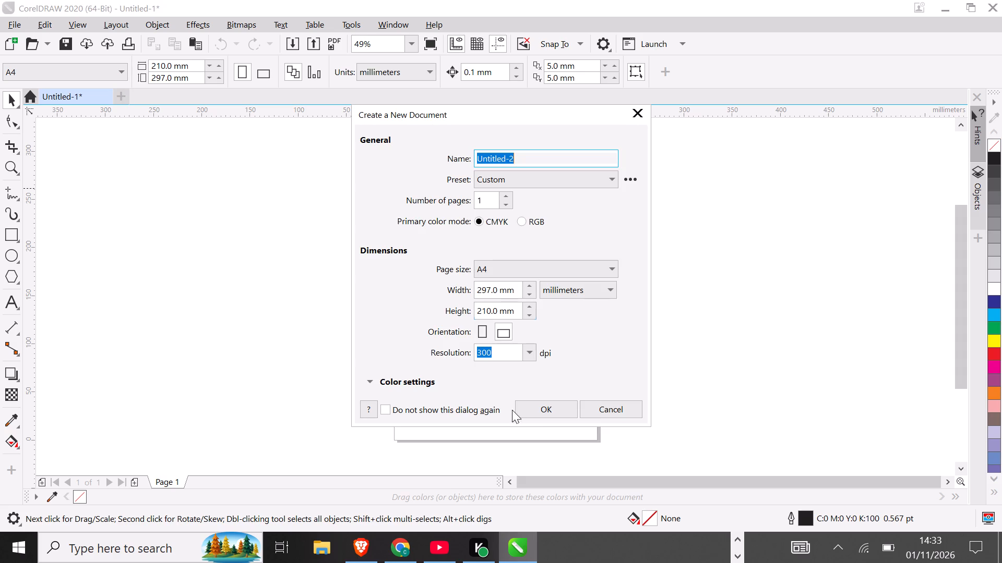
pyautogui.click(533, 410)
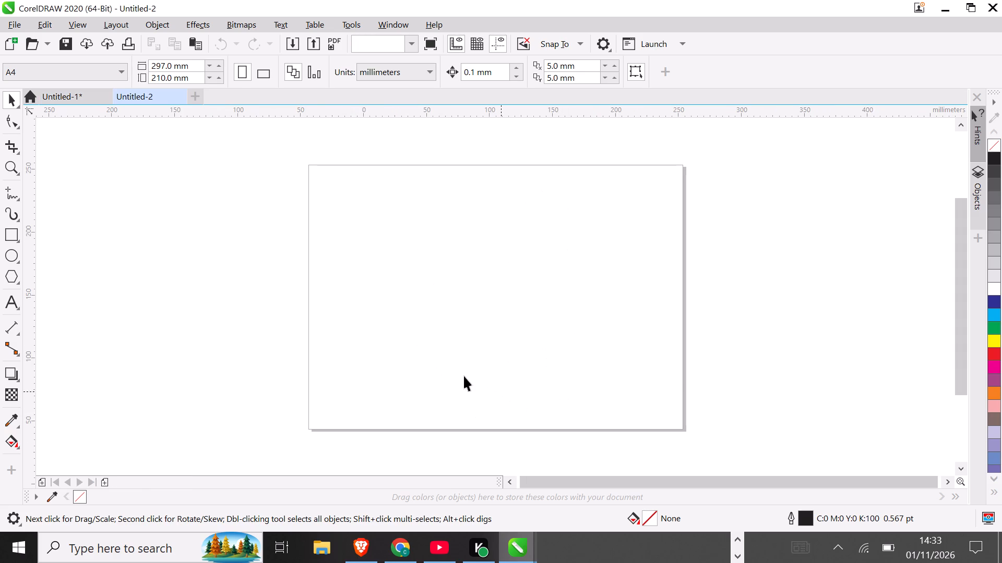
# Import the CorelDRAW file community services from Documents and place it from the page's upper-left corner at about 167 × 230 mm.
pyautogui.click(10, 26)
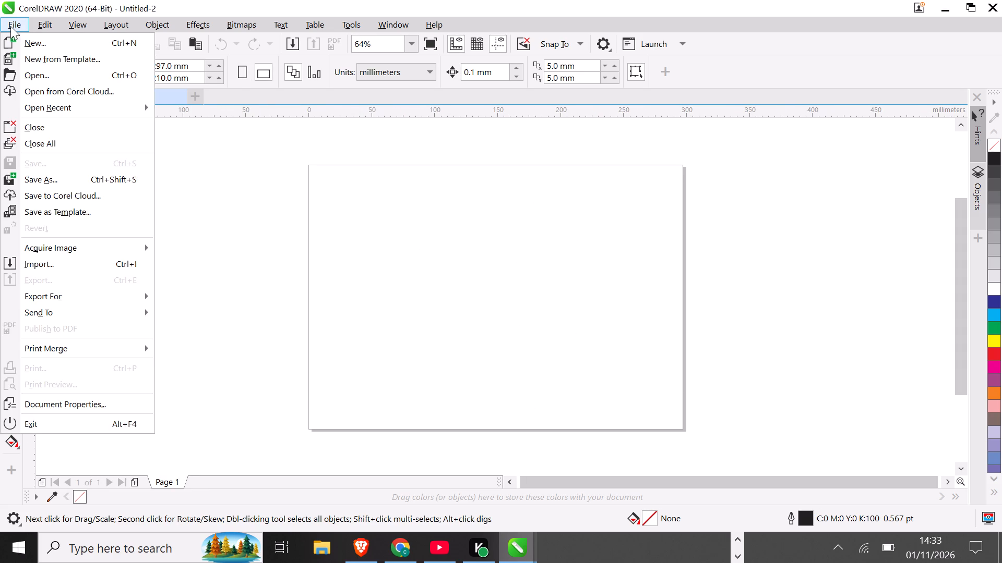
pyautogui.click(39, 272)
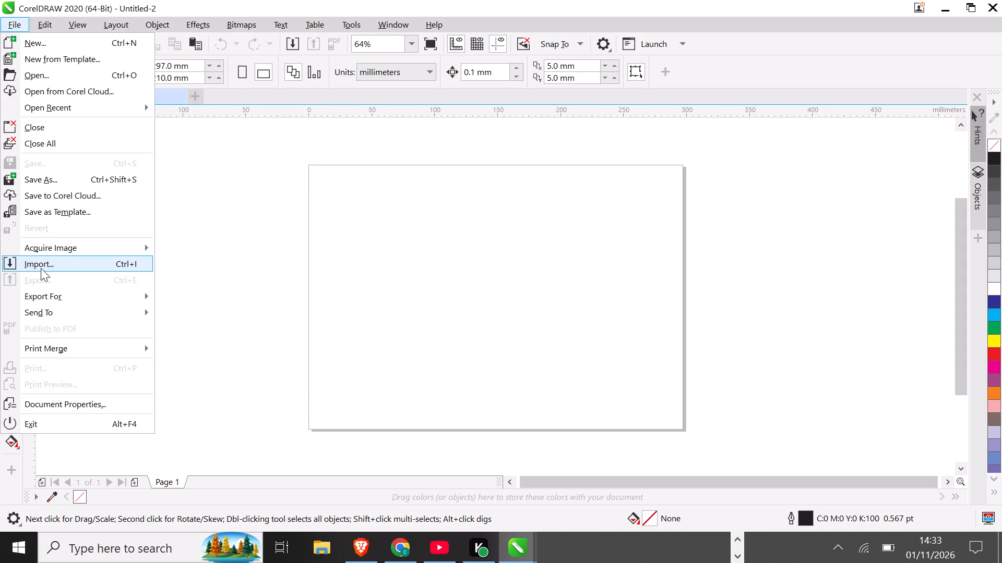
pyautogui.click(41, 267)
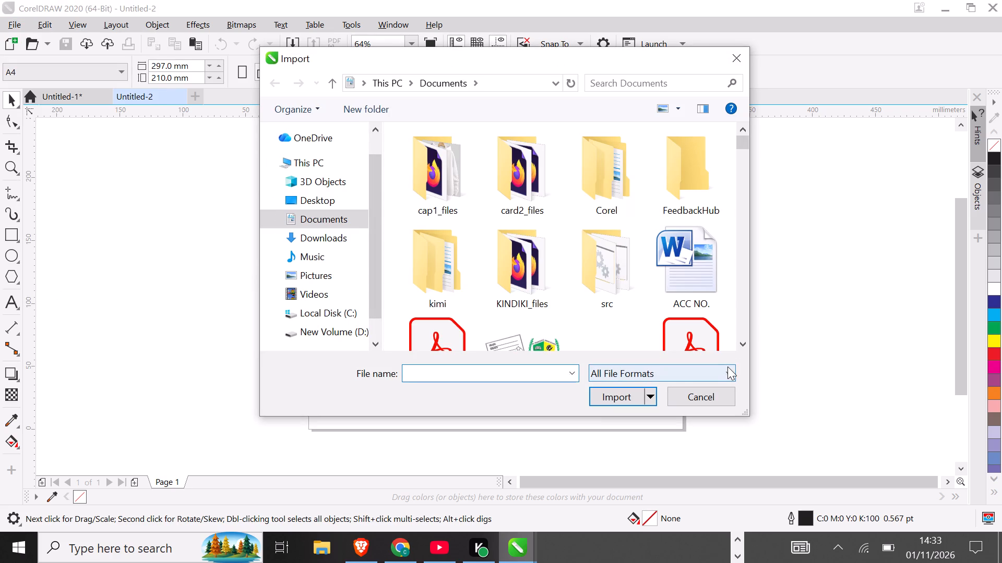
pyautogui.tripleClick(745, 336)
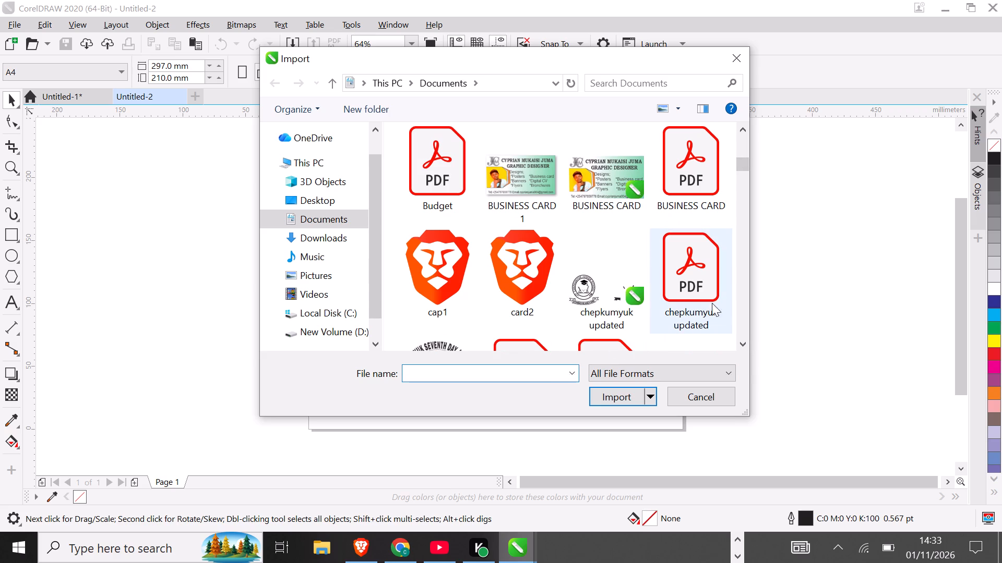
pyautogui.tripleClick(740, 347)
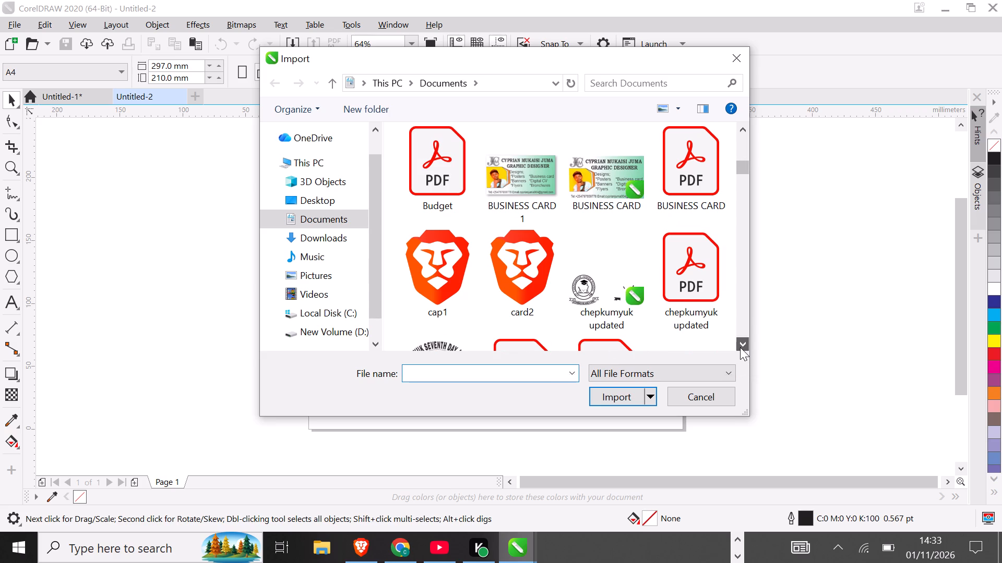
pyautogui.doubleClick(740, 347)
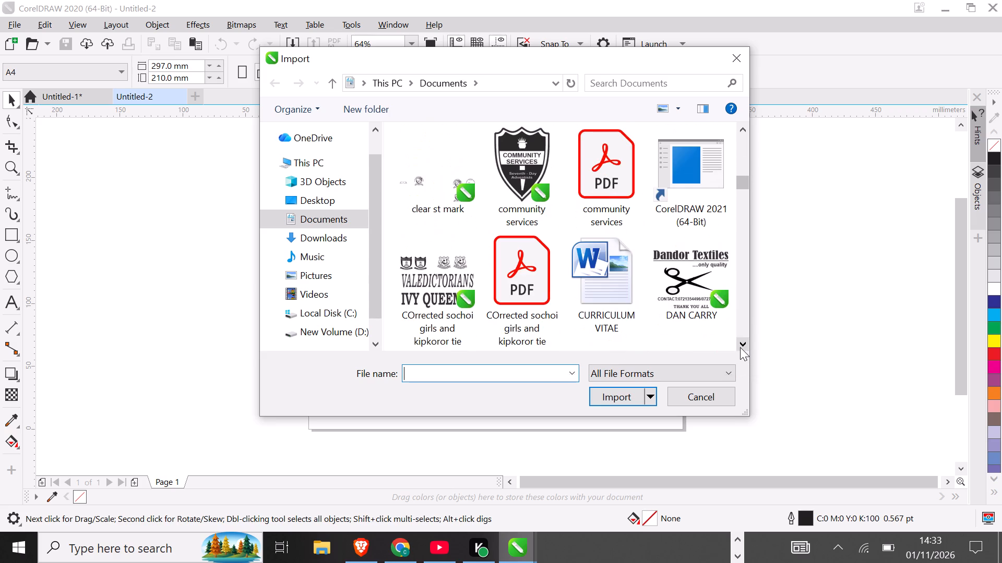
pyautogui.click(521, 158)
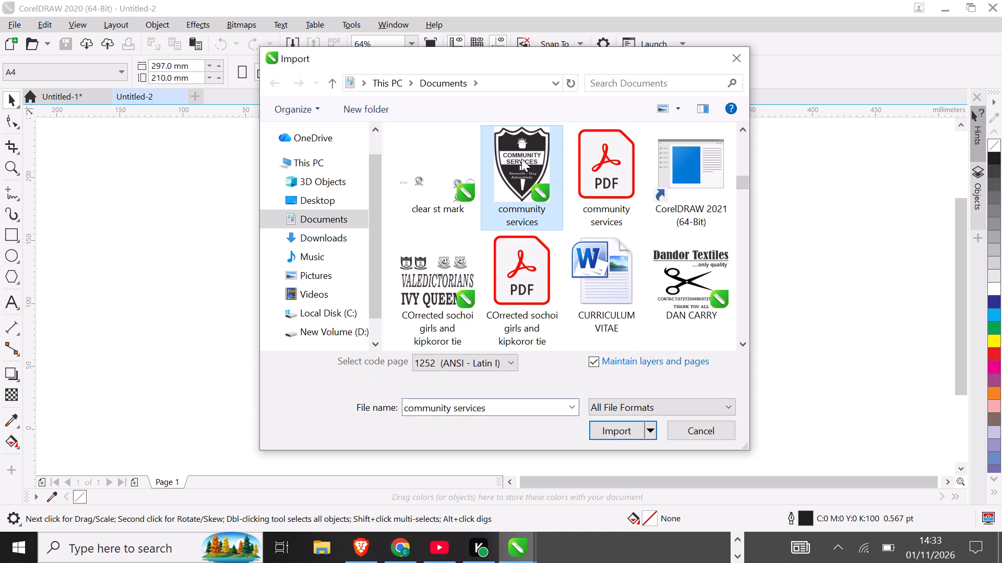
pyautogui.click(623, 434)
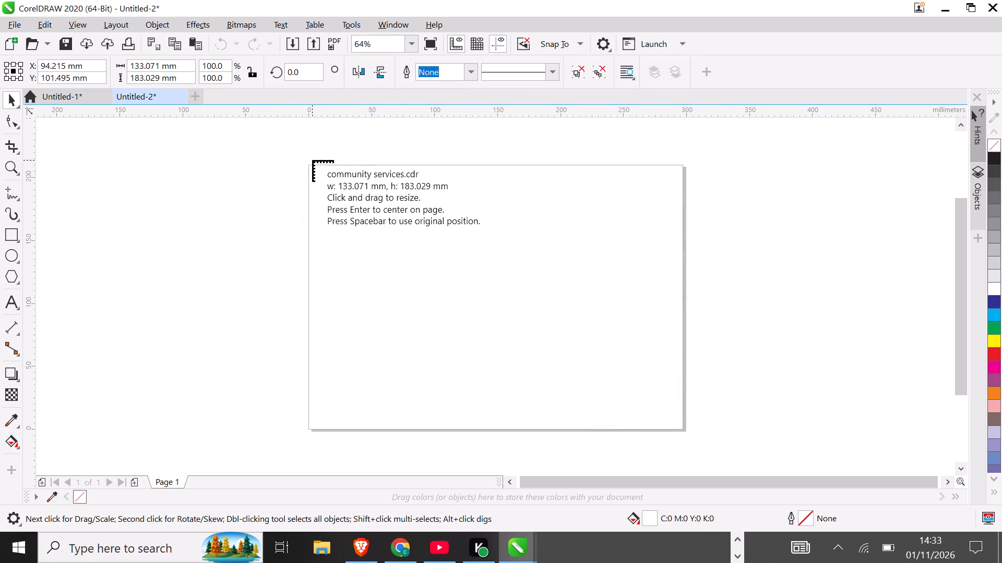
pyautogui.moveTo(304, 163); pyautogui.dragTo(788, 398)
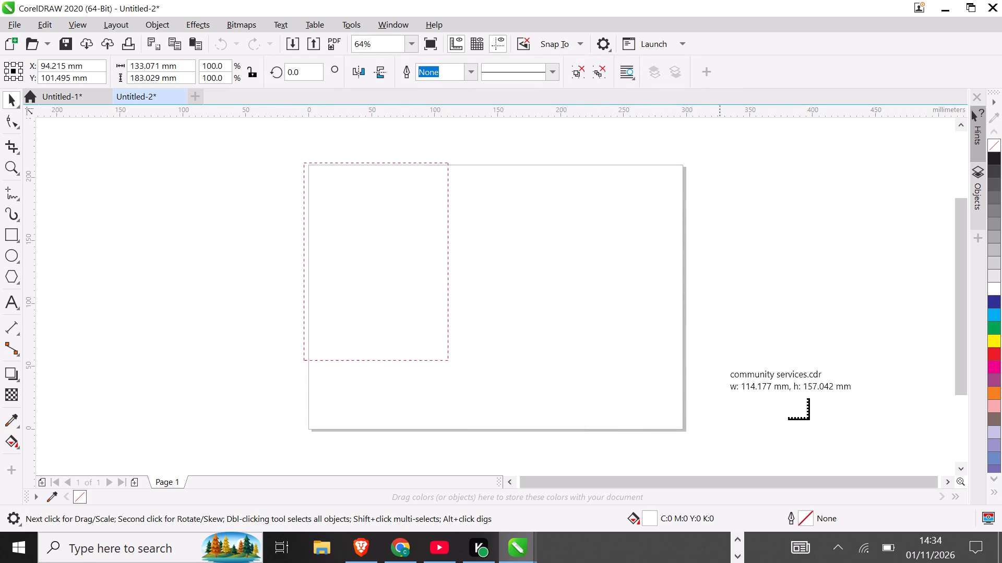
pyautogui.moveTo(788, 398); pyautogui.dragTo(747, 447)
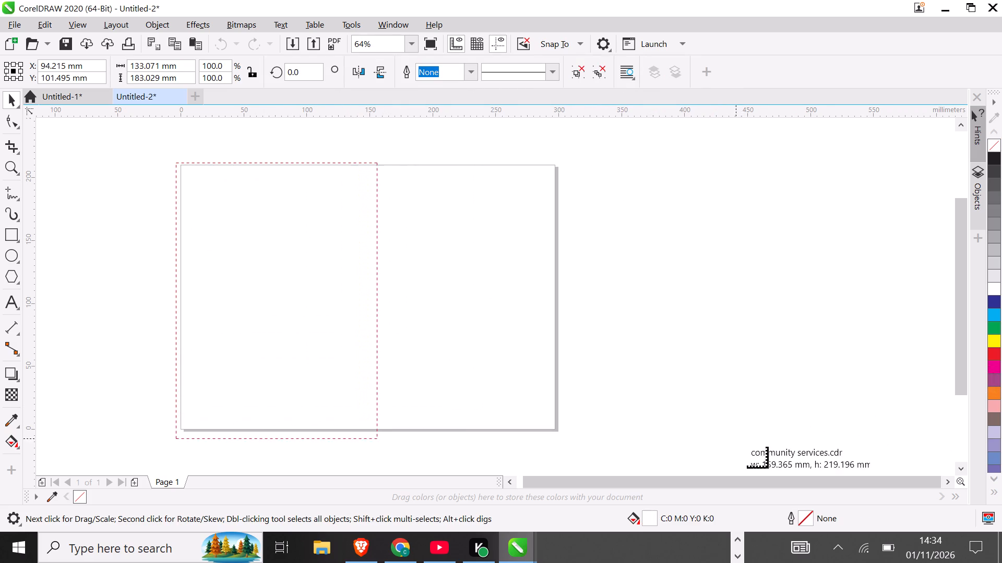
pyautogui.moveTo(747, 447); pyautogui.dragTo(760, 451)
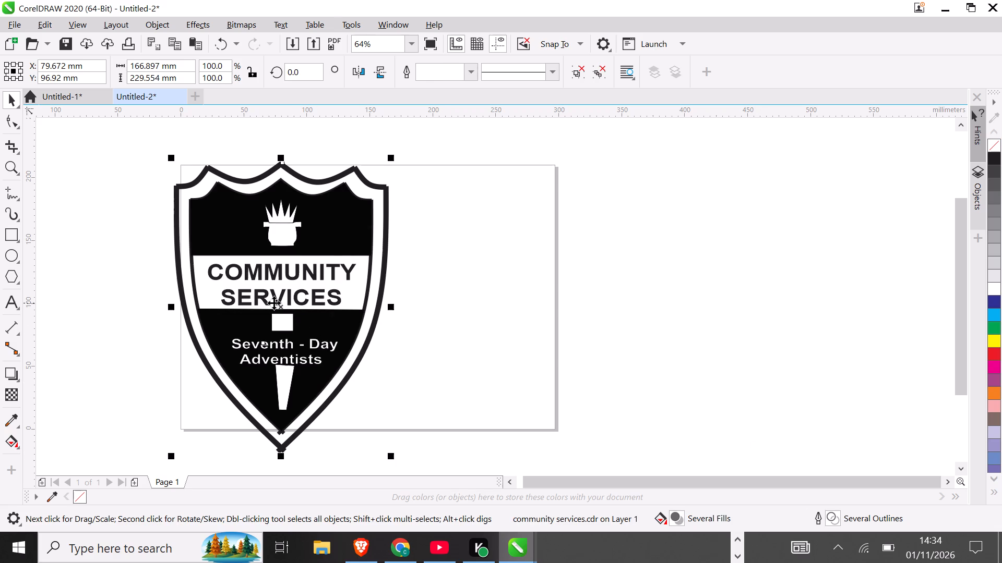
# Position the shield logo centrally on the page and scale it down to about 153 × 210 mm so it fits the page height.
pyautogui.moveTo(274, 303); pyautogui.dragTo(801, 269)
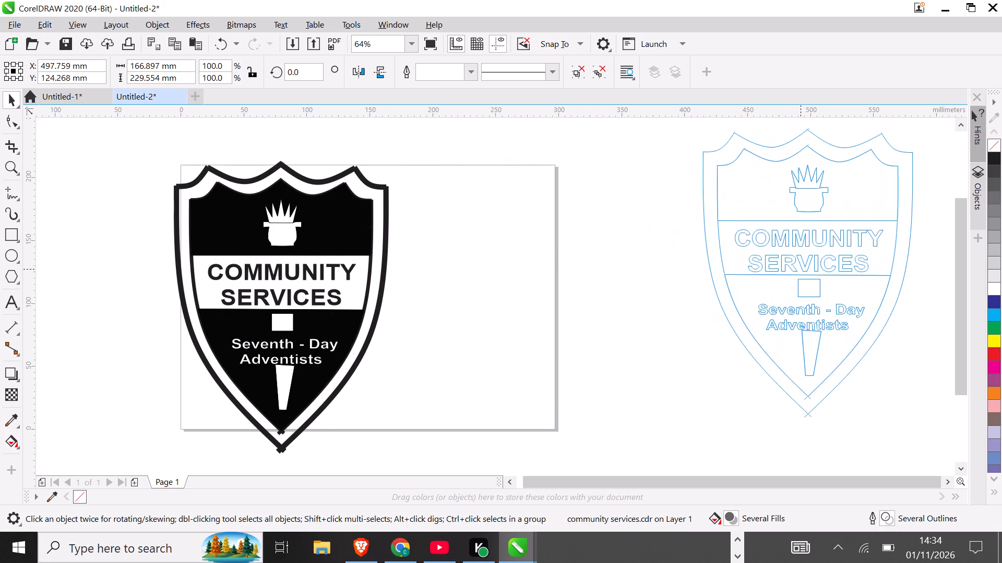
pyautogui.moveTo(801, 269); pyautogui.dragTo(800, 270)
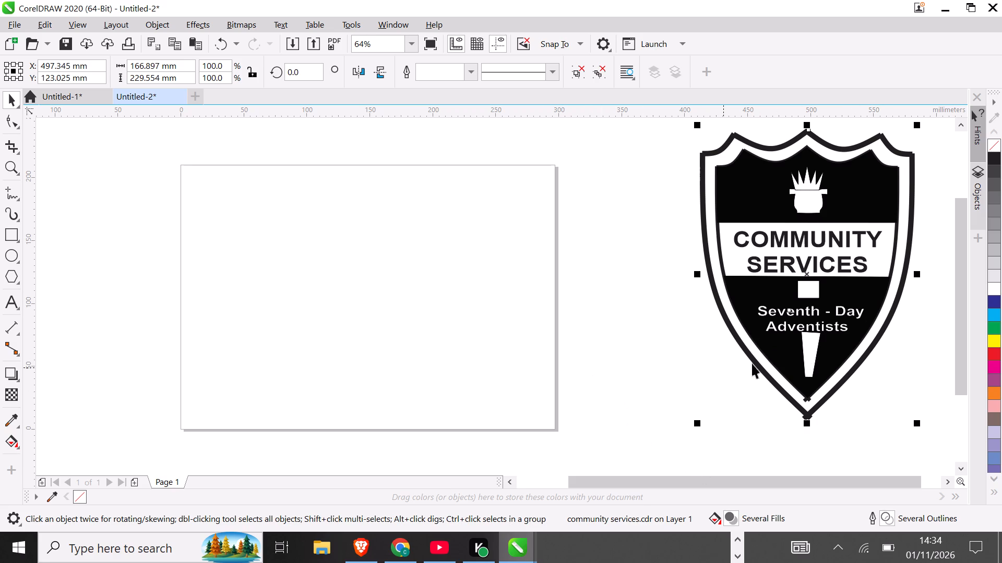
pyautogui.moveTo(804, 271); pyautogui.dragTo(473, 300)
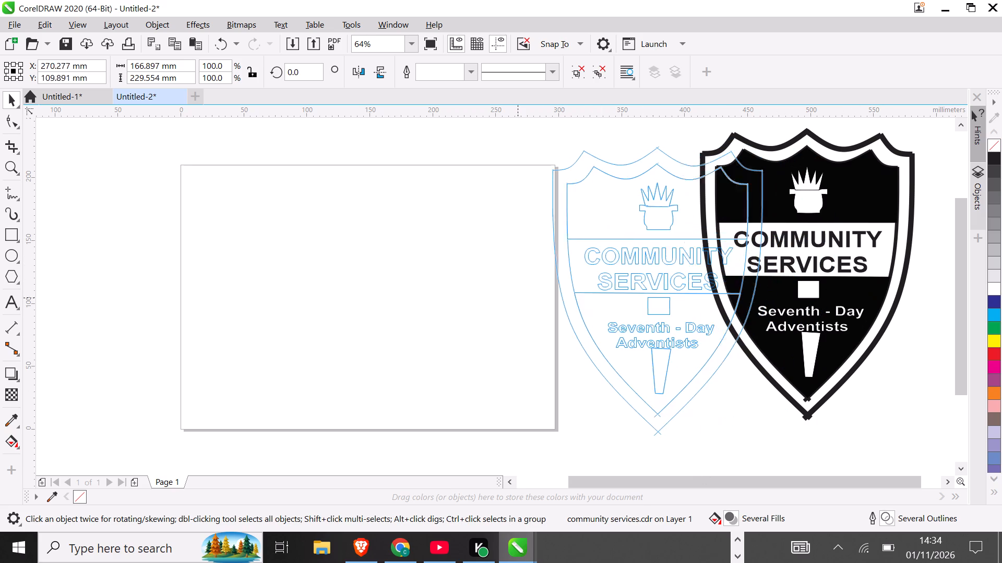
pyautogui.moveTo(473, 300); pyautogui.dragTo(373, 305)
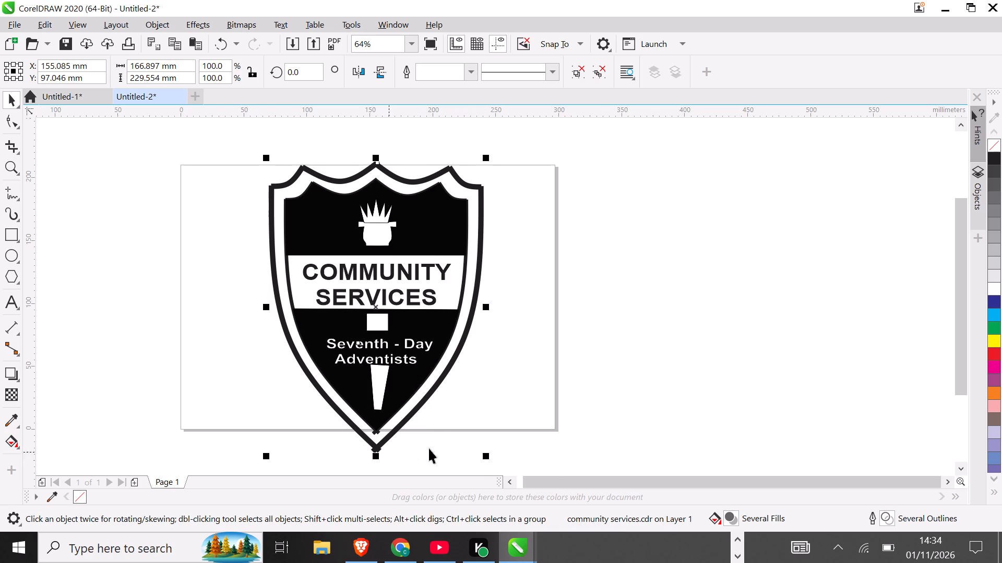
pyautogui.moveTo(486, 455); pyautogui.dragTo(476, 431)
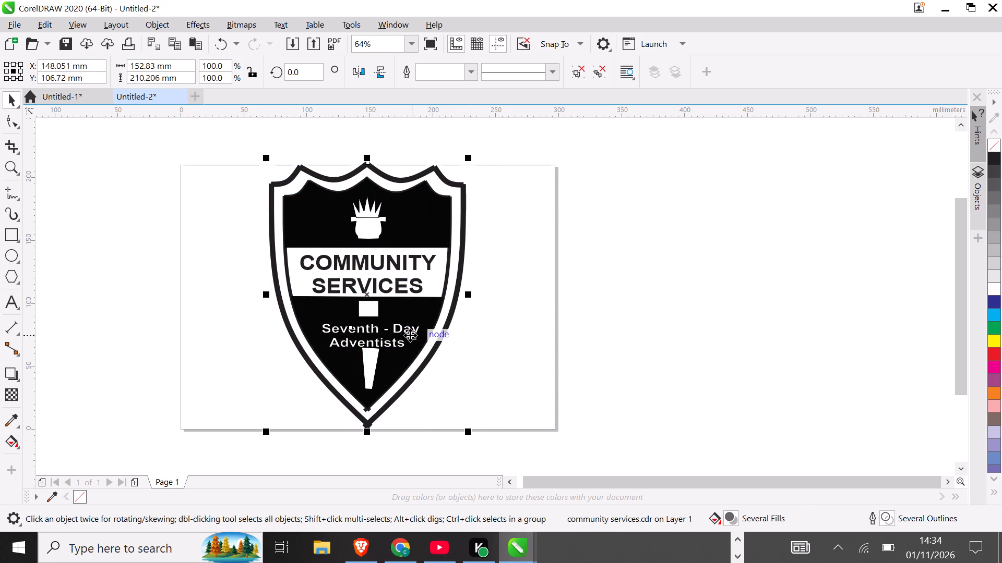
# Ungroup the shield logo into separate objects and clear the selection.
pyautogui.click(374, 351)
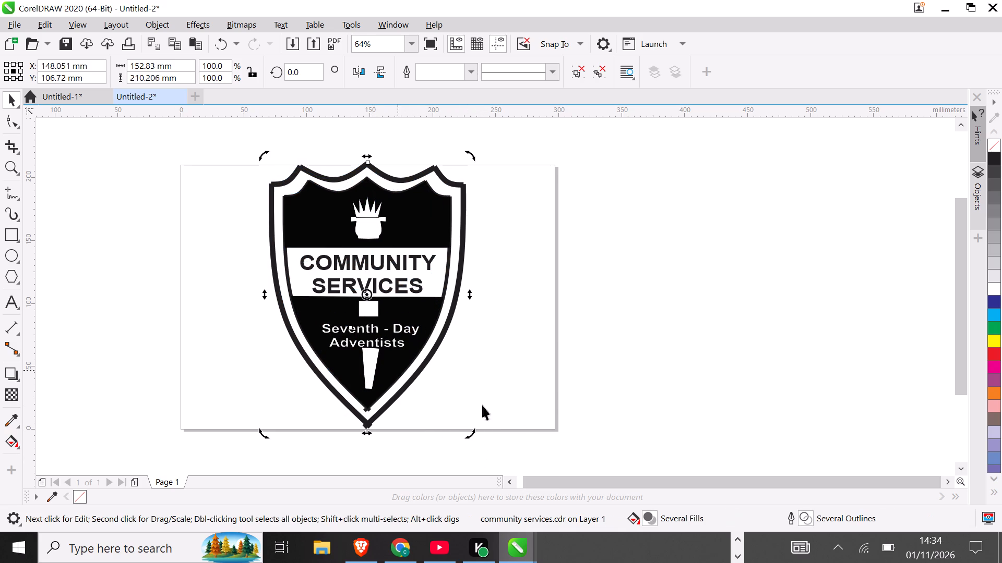
pyautogui.hotkey('ctrl', 'u')
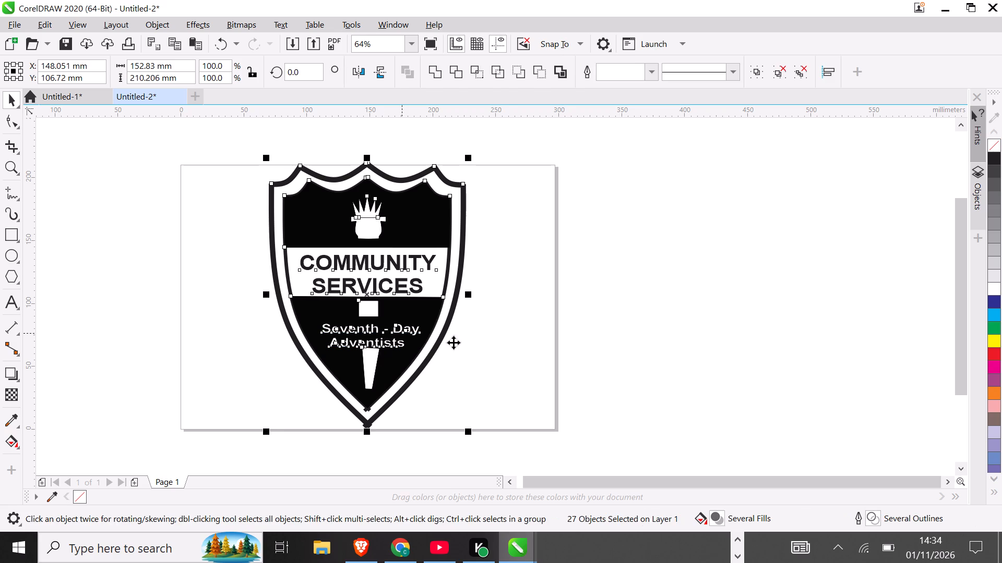
pyautogui.click(509, 363)
# Pull the thin tapered outline curve below the word Adventists off the page and delete it.
pyautogui.click(369, 362)
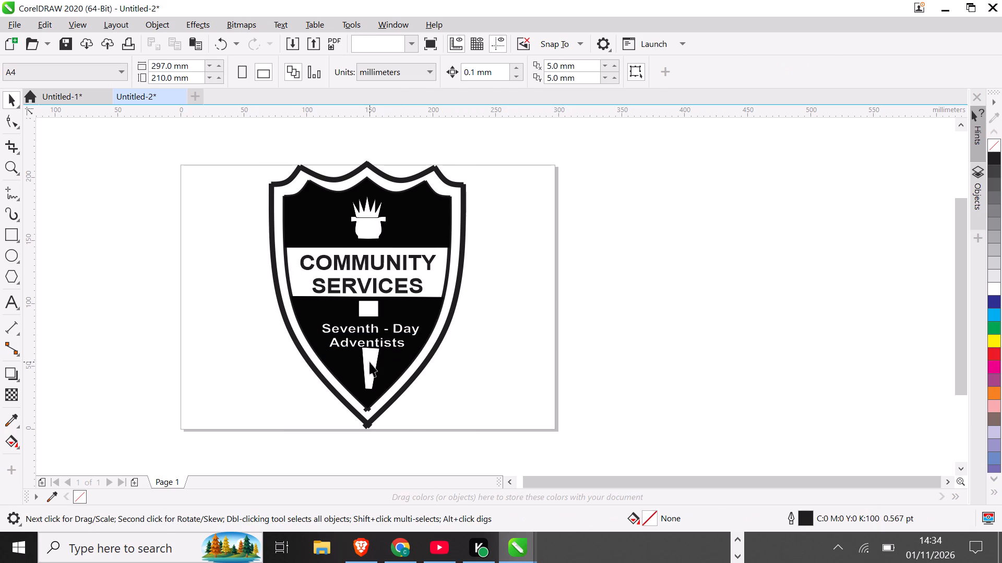
pyautogui.moveTo(371, 369); pyautogui.dragTo(372, 371)
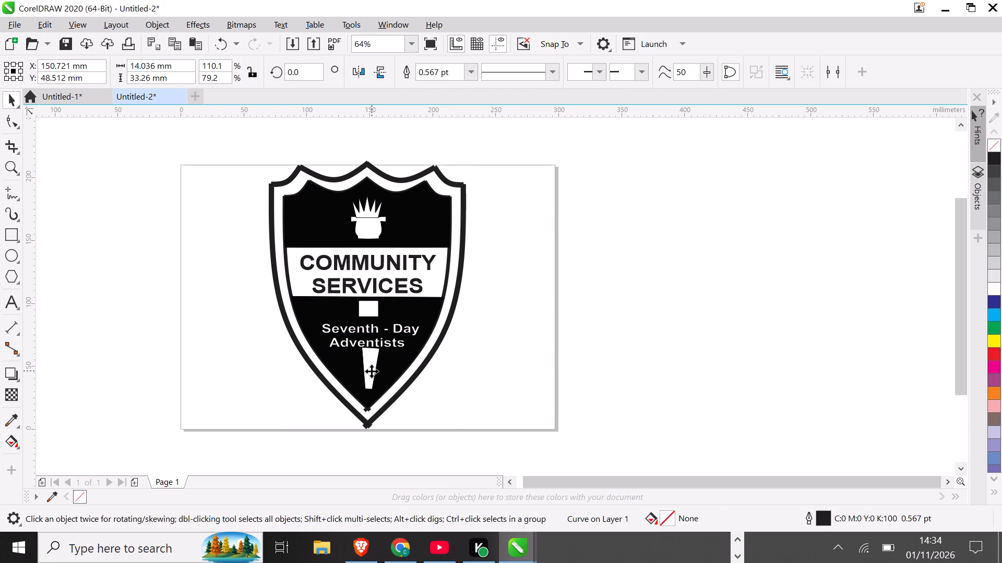
pyautogui.moveTo(372, 371); pyautogui.dragTo(600, 370)
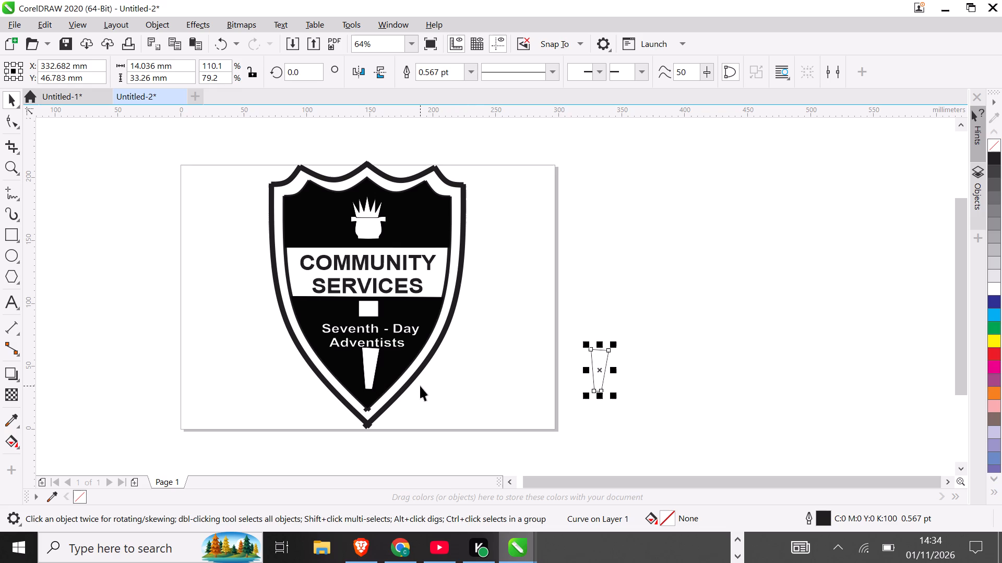
pyautogui.press('BackSpace')
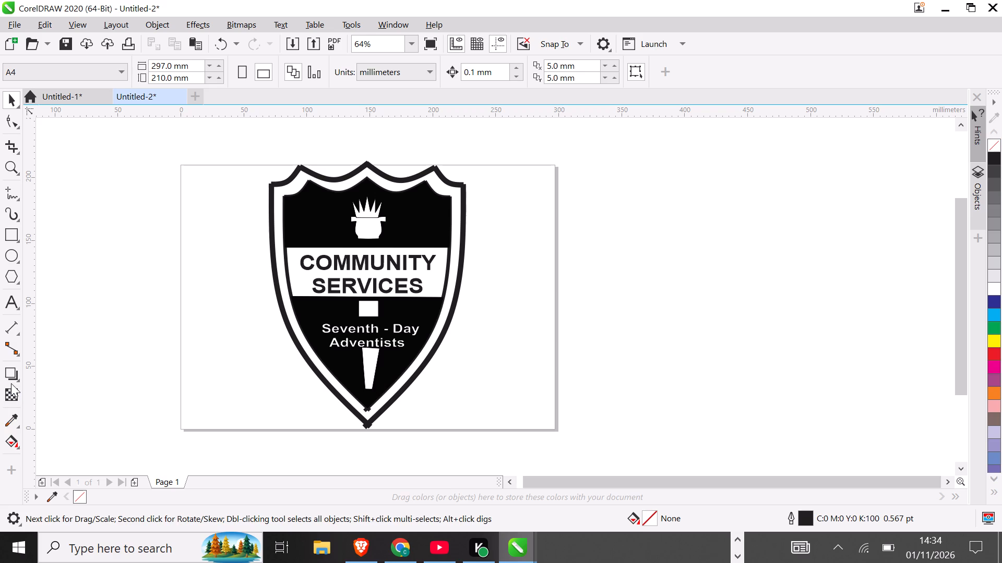
# Smart Fill the white tapered shape below the word Adventists and recolour the fill black.
pyautogui.click(14, 448)
pyautogui.click(60, 452)
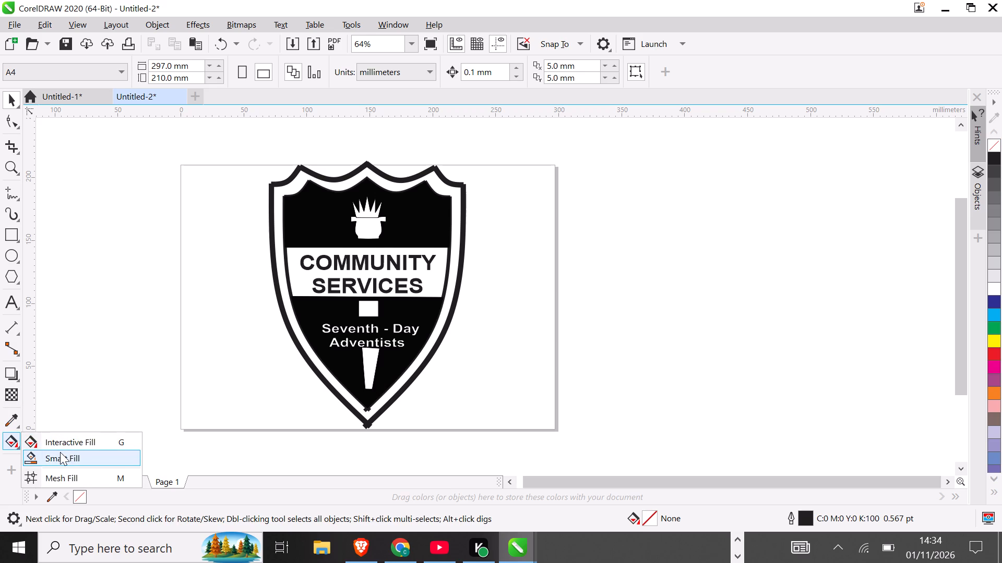
pyautogui.click(363, 366)
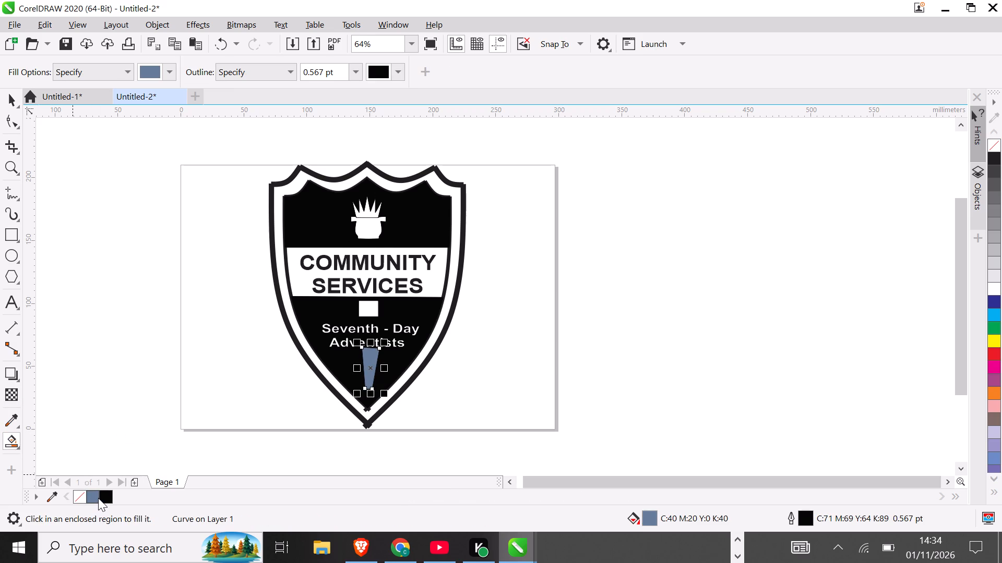
pyautogui.click(103, 495)
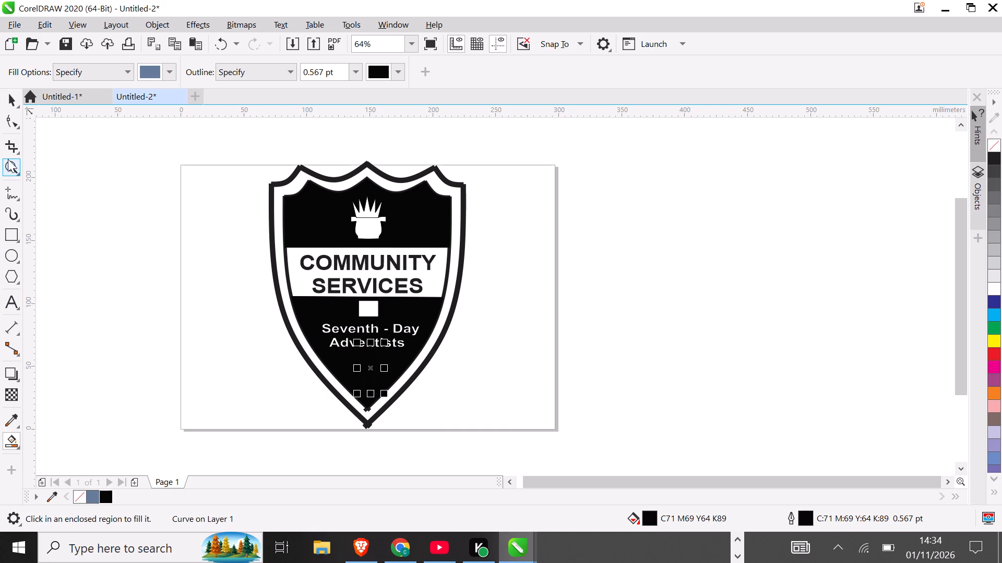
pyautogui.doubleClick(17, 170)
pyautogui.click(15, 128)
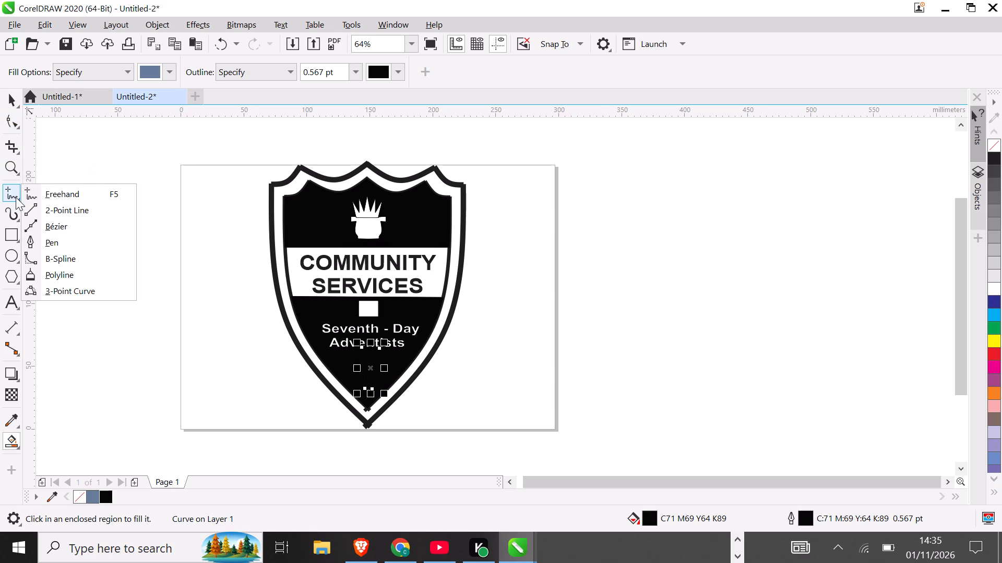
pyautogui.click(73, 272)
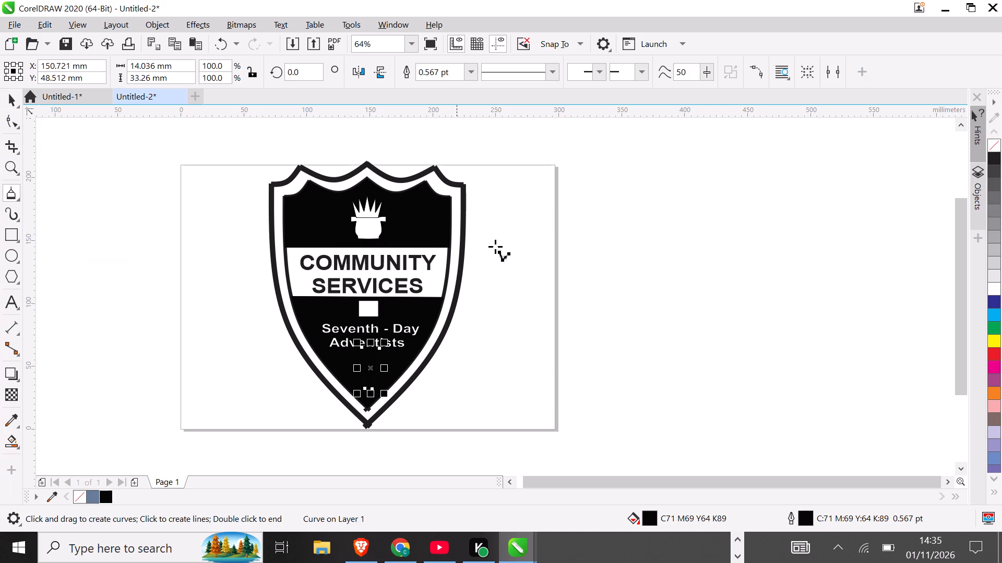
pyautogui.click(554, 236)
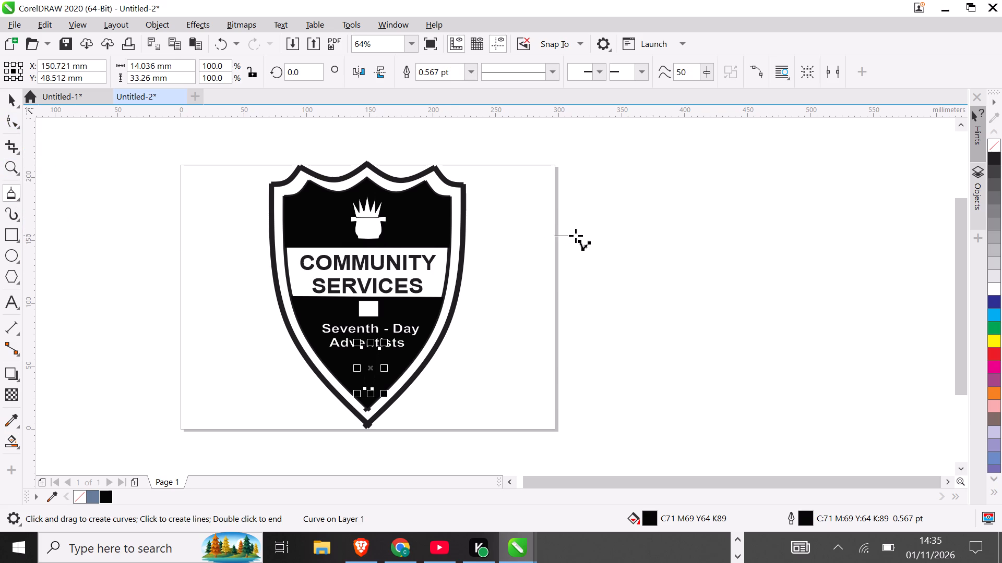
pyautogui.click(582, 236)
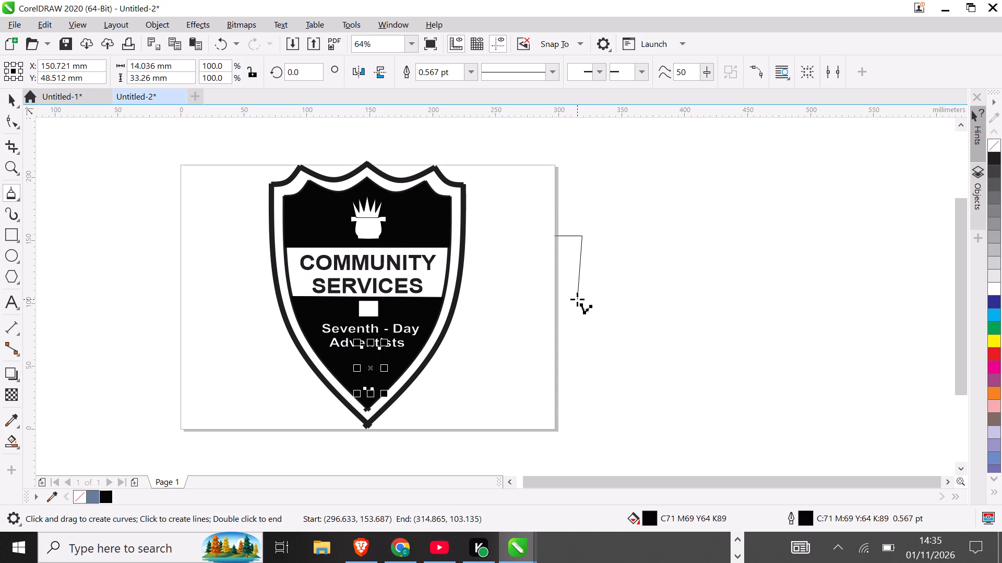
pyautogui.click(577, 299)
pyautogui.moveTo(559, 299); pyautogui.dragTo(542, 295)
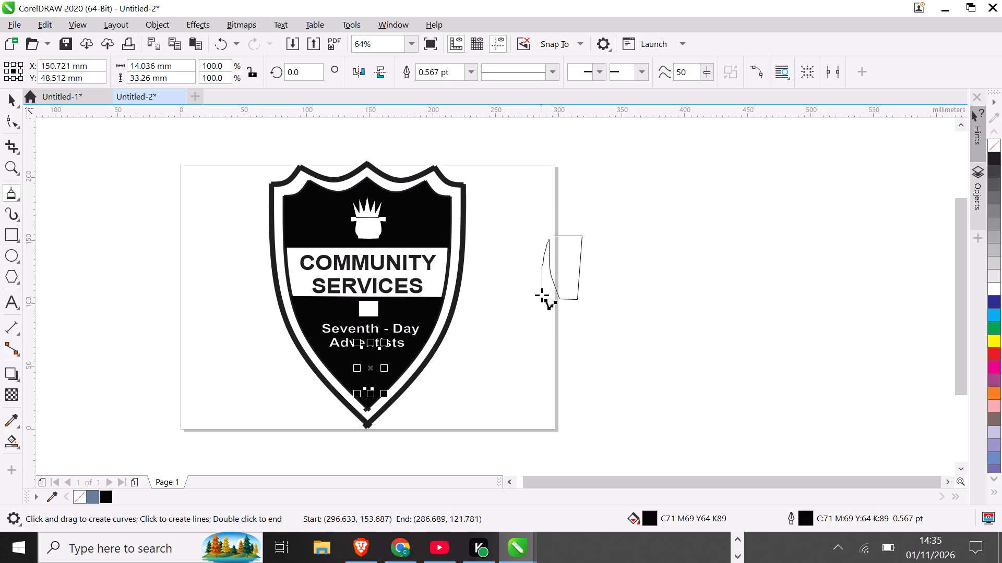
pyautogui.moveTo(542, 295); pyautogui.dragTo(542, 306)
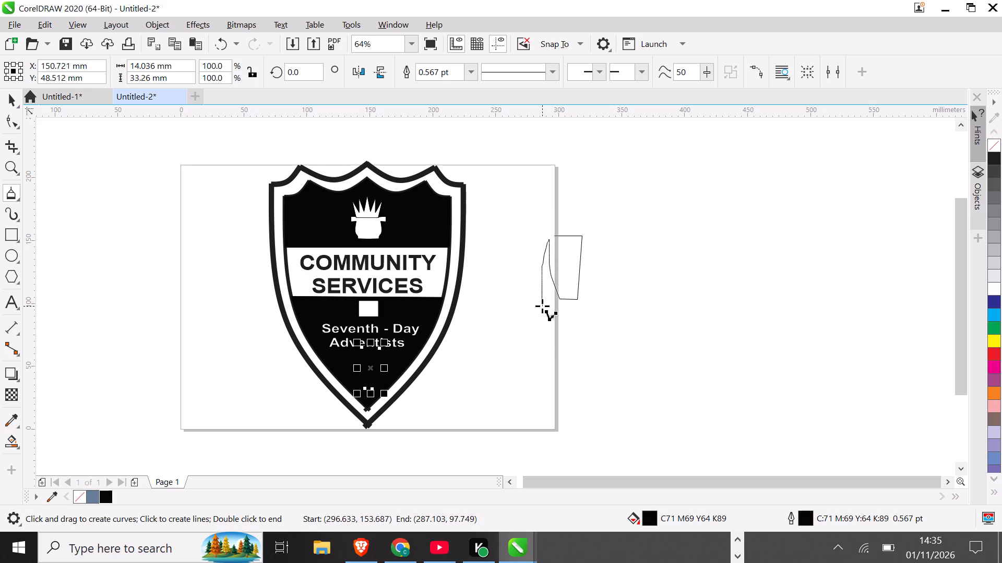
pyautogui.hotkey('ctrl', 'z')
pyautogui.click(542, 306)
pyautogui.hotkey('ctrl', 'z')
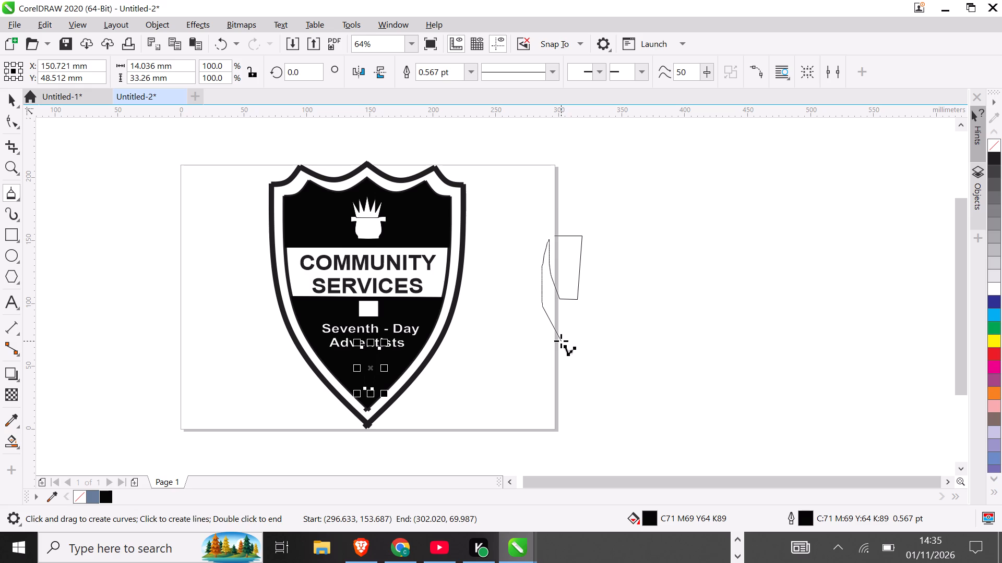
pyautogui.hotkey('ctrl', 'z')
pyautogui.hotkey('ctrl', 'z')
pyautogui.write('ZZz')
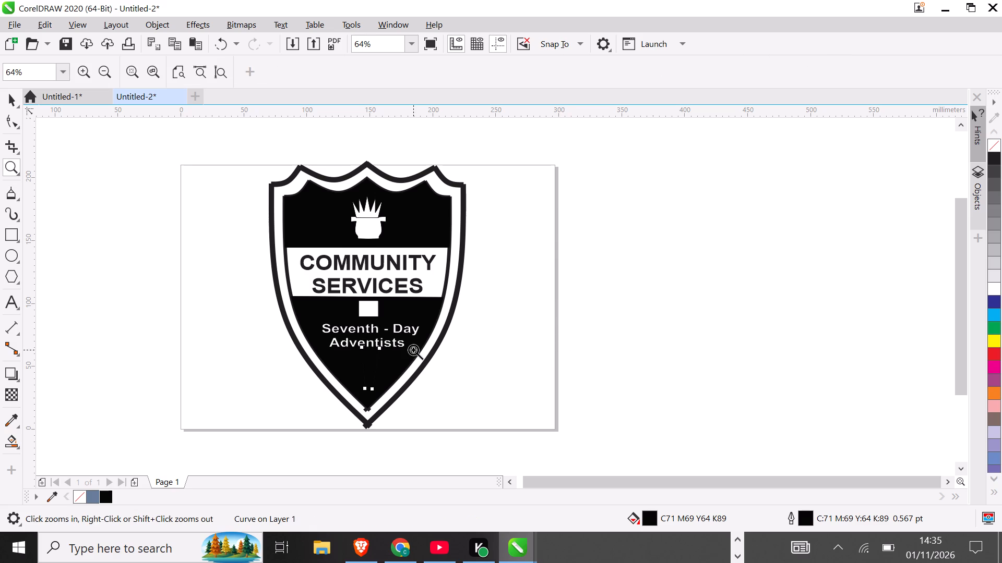
# Draw a closed four-sided polyline tapering towards the bottom, about 57 × 77 mm, beside the shield at the page's edge.
pyautogui.click(16, 196)
pyautogui.click(54, 275)
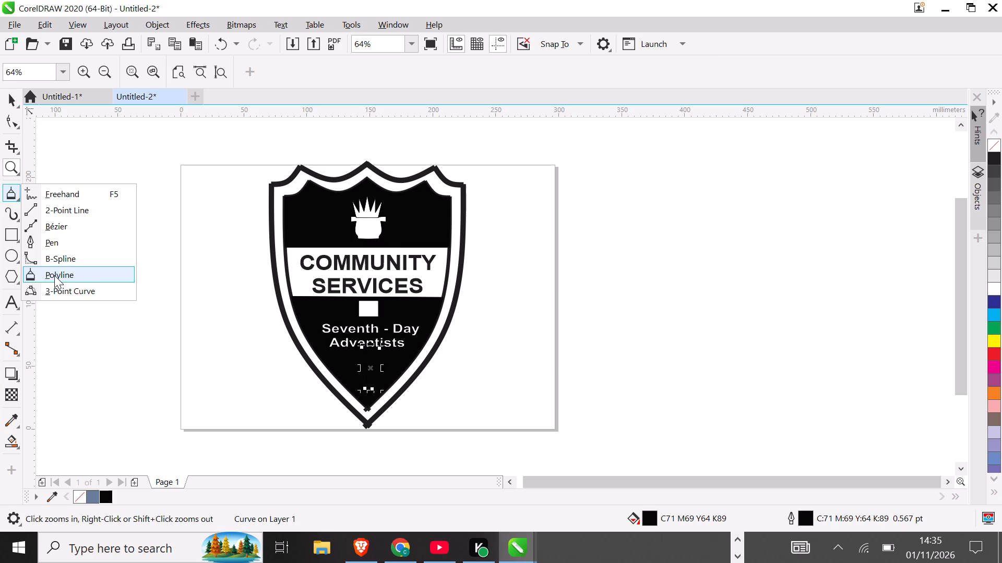
pyautogui.click(554, 248)
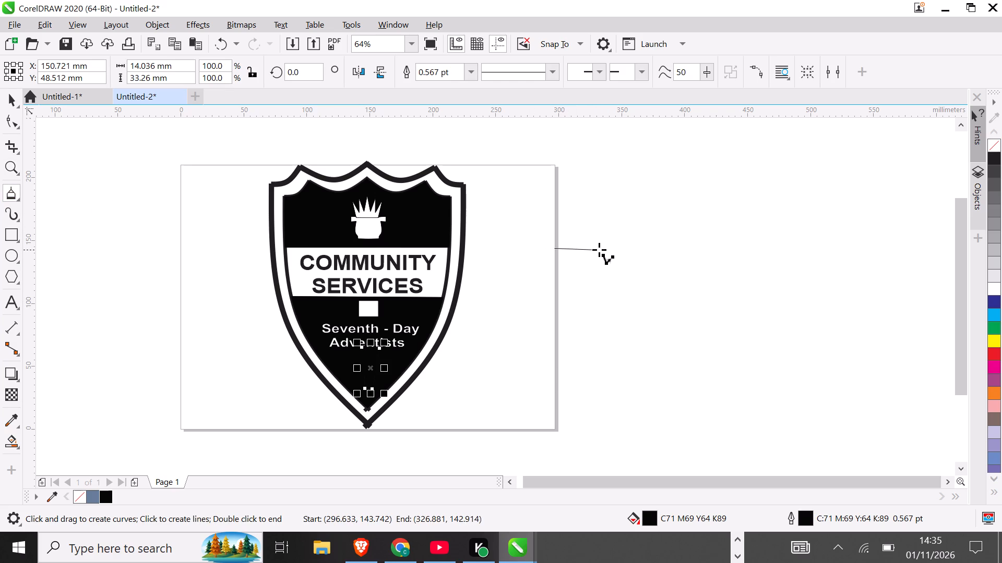
pyautogui.click(626, 249)
pyautogui.click(618, 346)
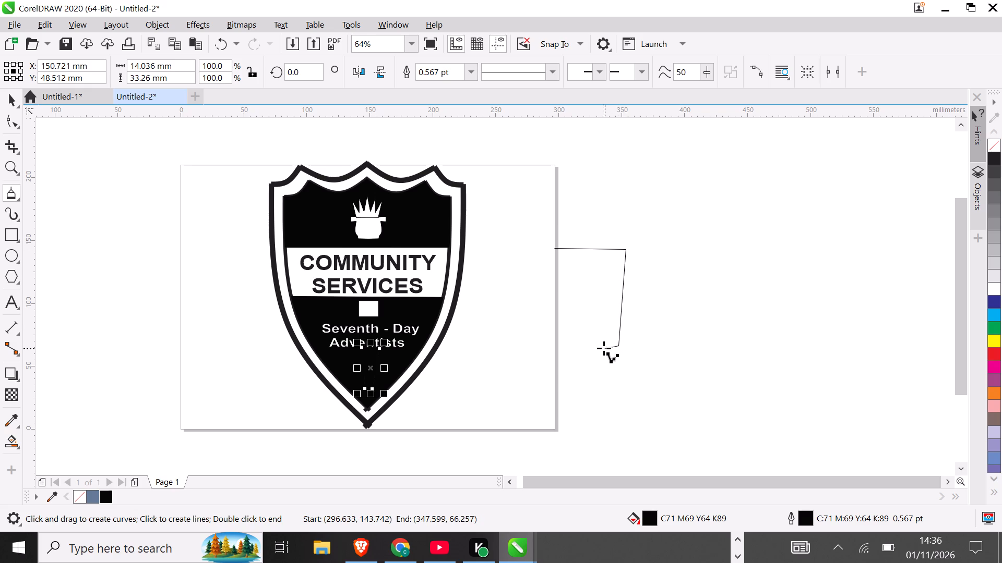
pyautogui.click(565, 346)
pyautogui.doubleClick(551, 246)
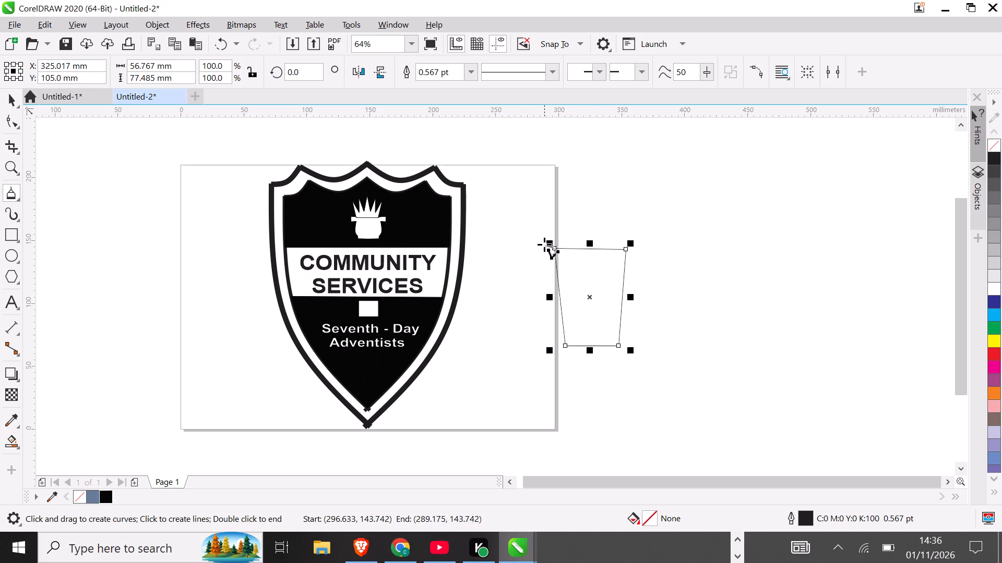
pyautogui.click(555, 249)
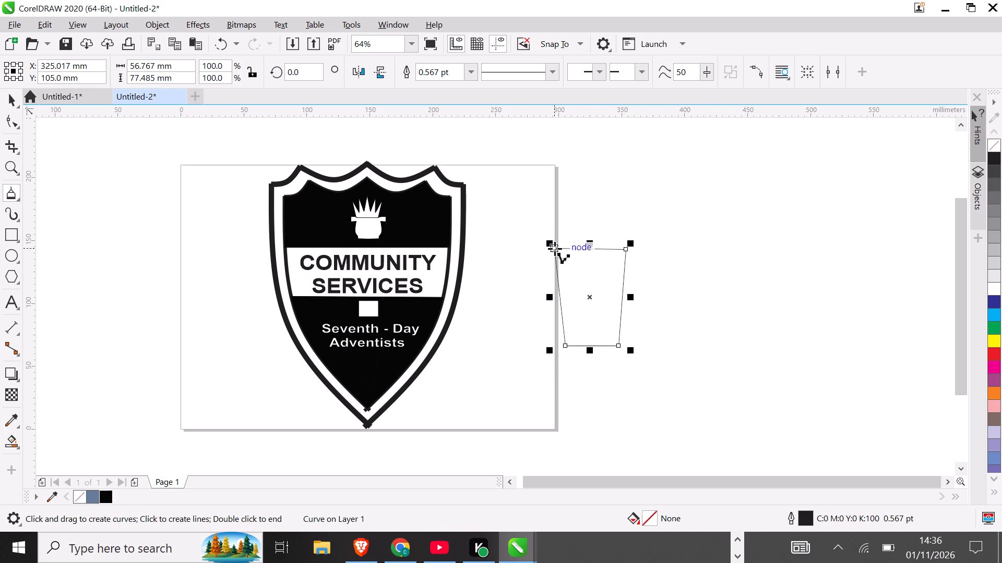
# Narrow the tapered shape to half its width and scale it down to about 14 × 39 mm beside the shield.
pyautogui.click(9, 106)
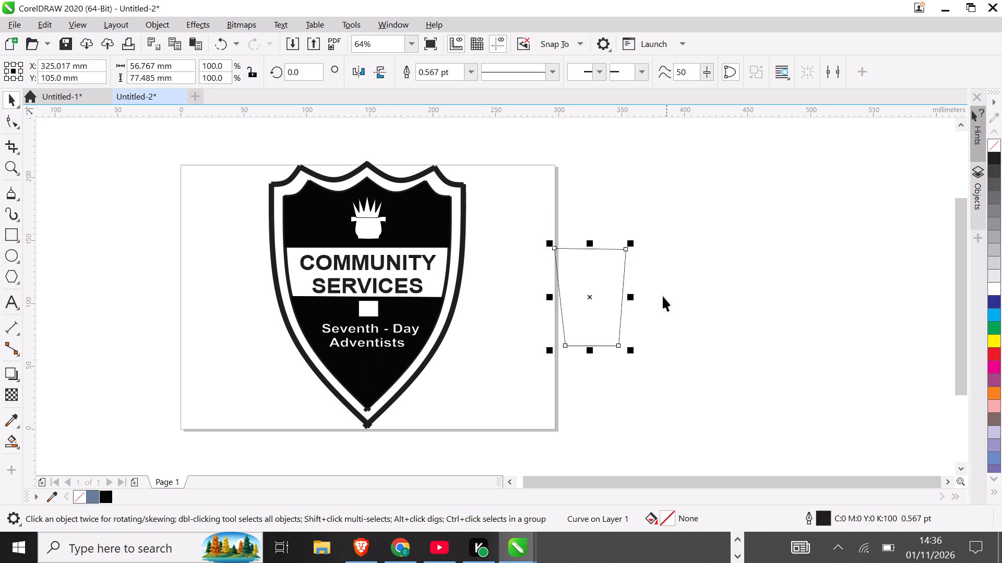
pyautogui.moveTo(631, 298); pyautogui.dragTo(605, 299)
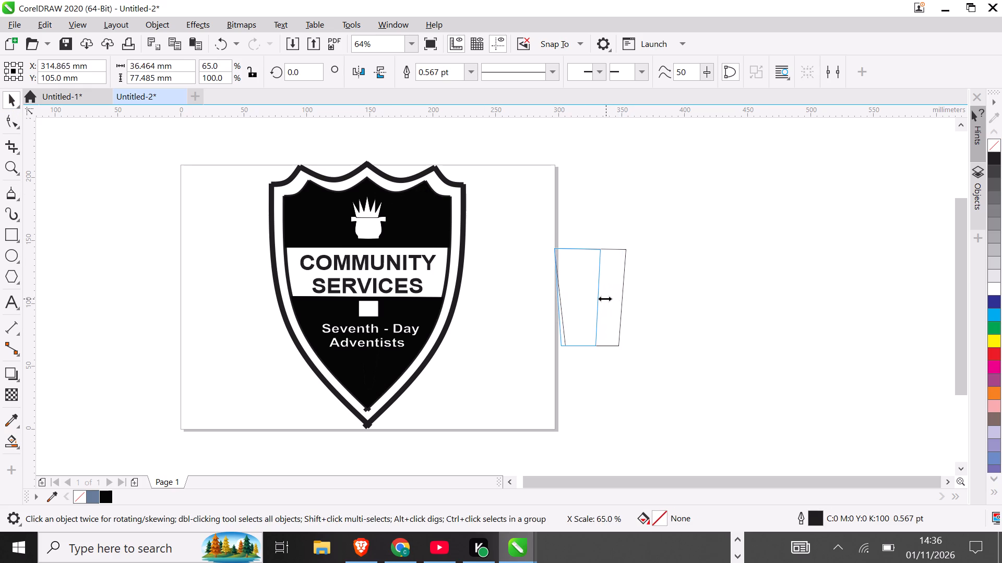
pyautogui.moveTo(605, 299); pyautogui.dragTo(591, 301)
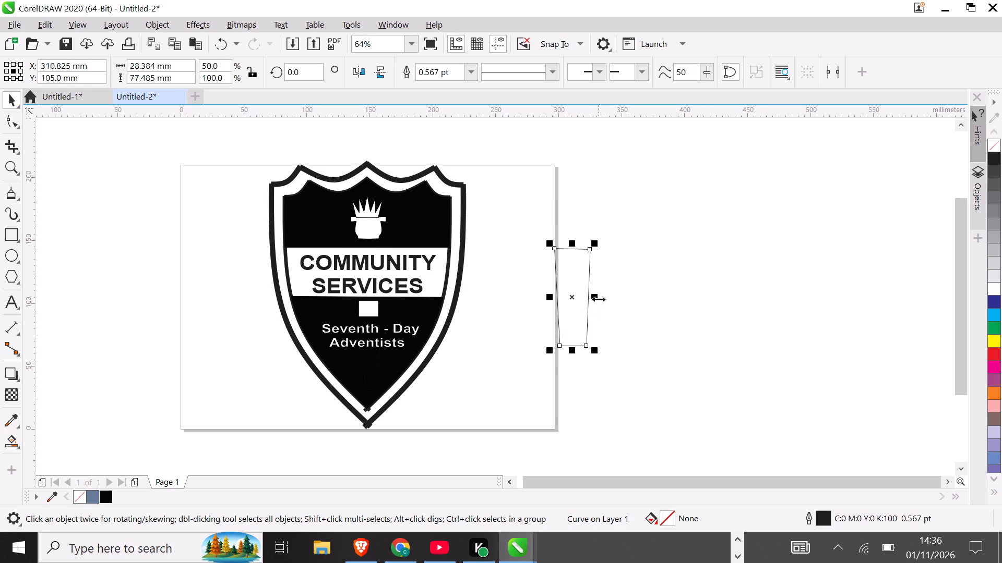
pyautogui.moveTo(594, 246); pyautogui.dragTo(589, 258)
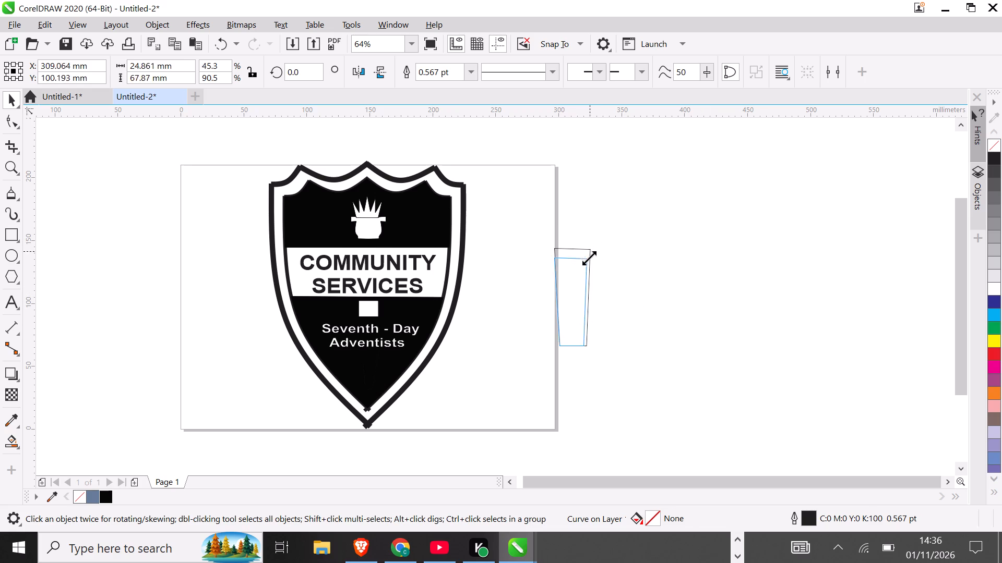
pyautogui.moveTo(589, 258); pyautogui.dragTo(587, 277)
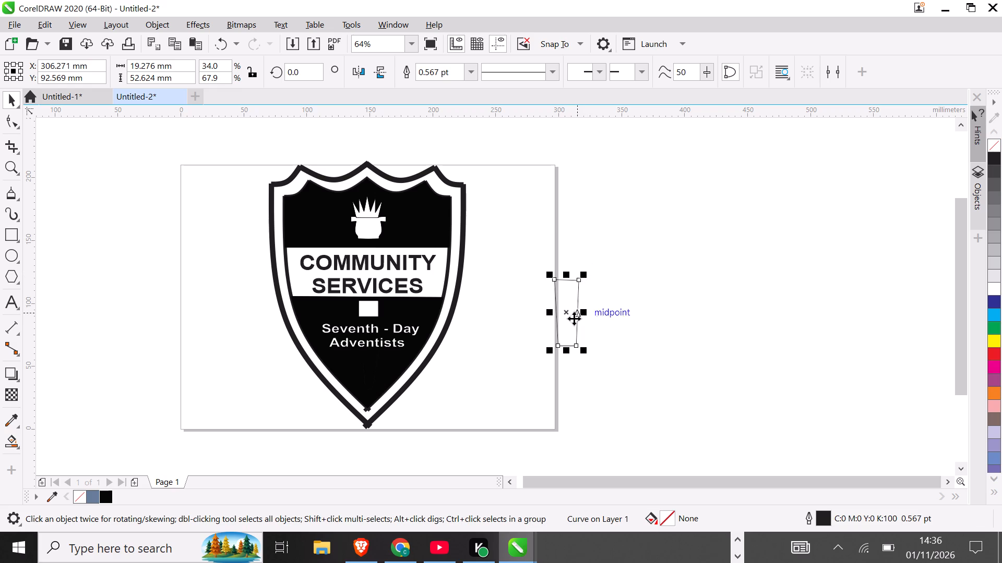
pyautogui.moveTo(569, 312); pyautogui.dragTo(348, 377)
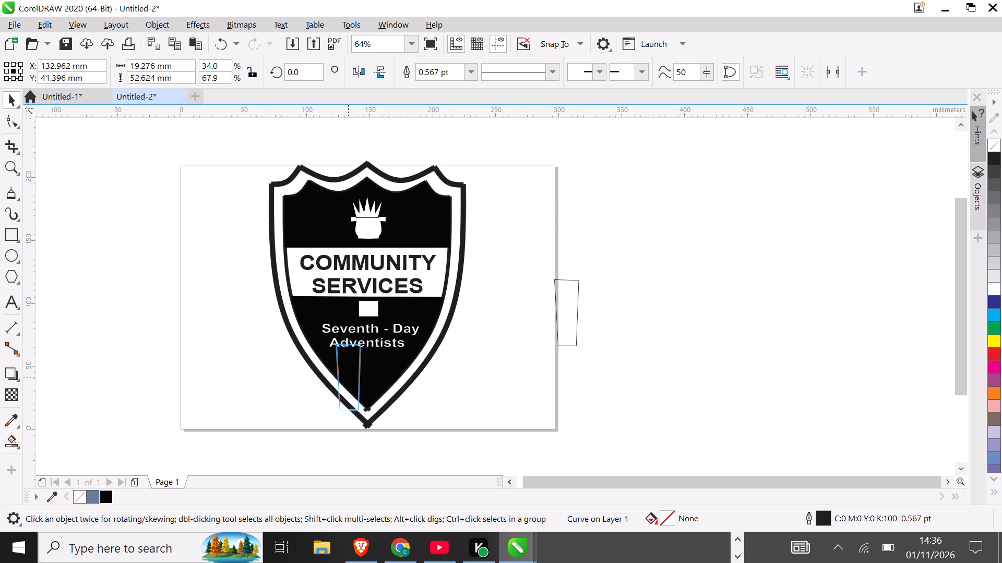
pyautogui.moveTo(348, 377); pyautogui.dragTo(499, 374)
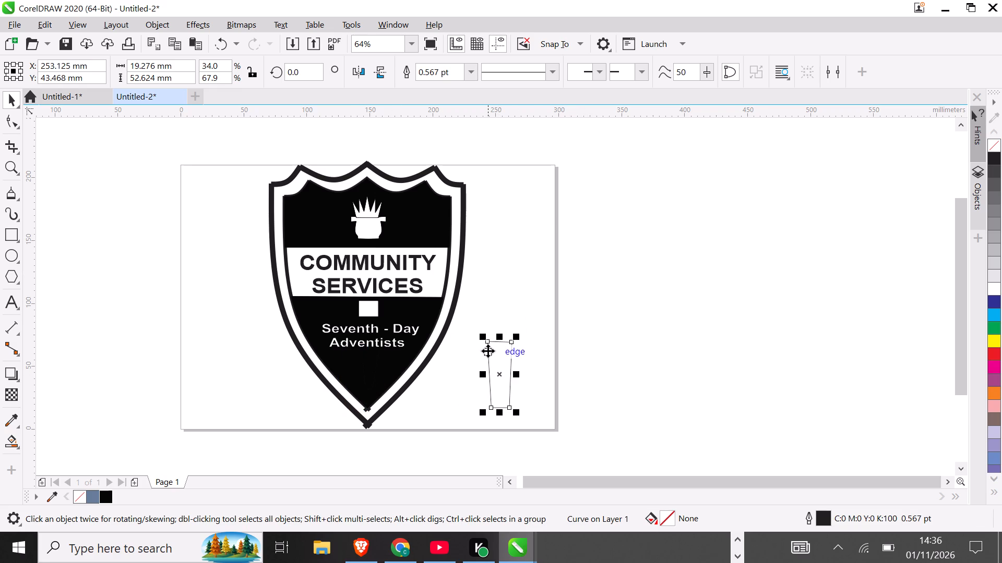
pyautogui.moveTo(484, 334); pyautogui.dragTo(492, 344)
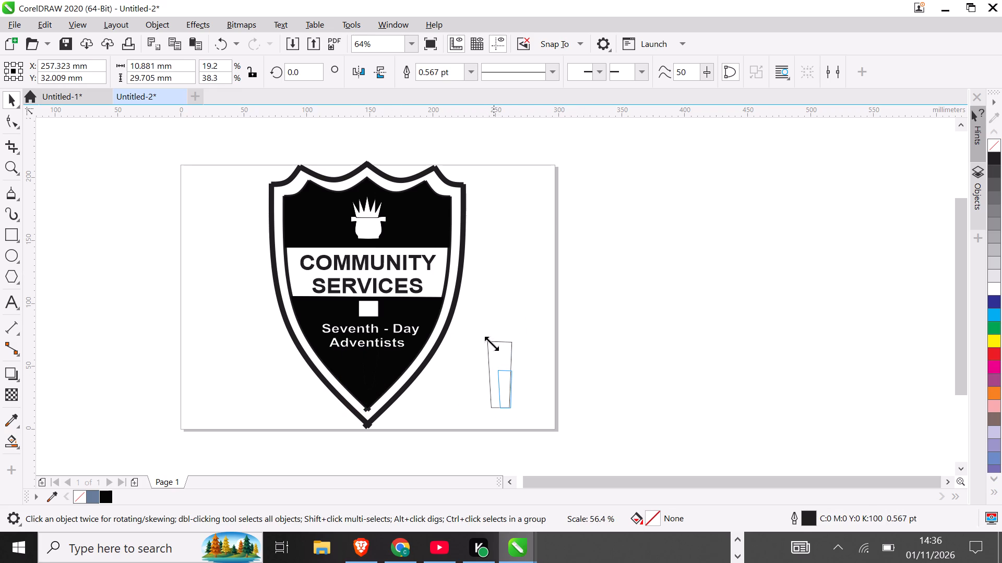
pyautogui.moveTo(492, 344); pyautogui.dragTo(490, 341)
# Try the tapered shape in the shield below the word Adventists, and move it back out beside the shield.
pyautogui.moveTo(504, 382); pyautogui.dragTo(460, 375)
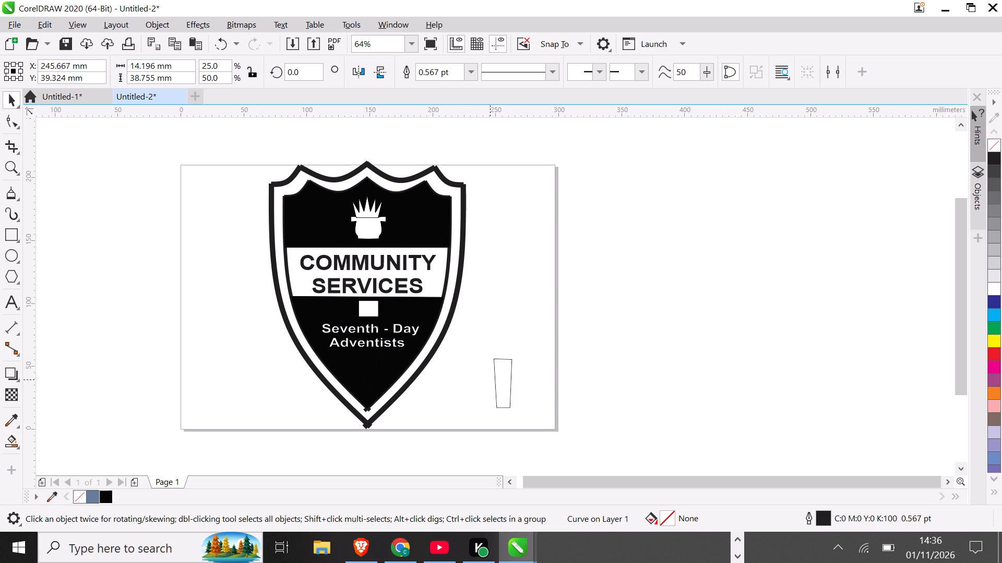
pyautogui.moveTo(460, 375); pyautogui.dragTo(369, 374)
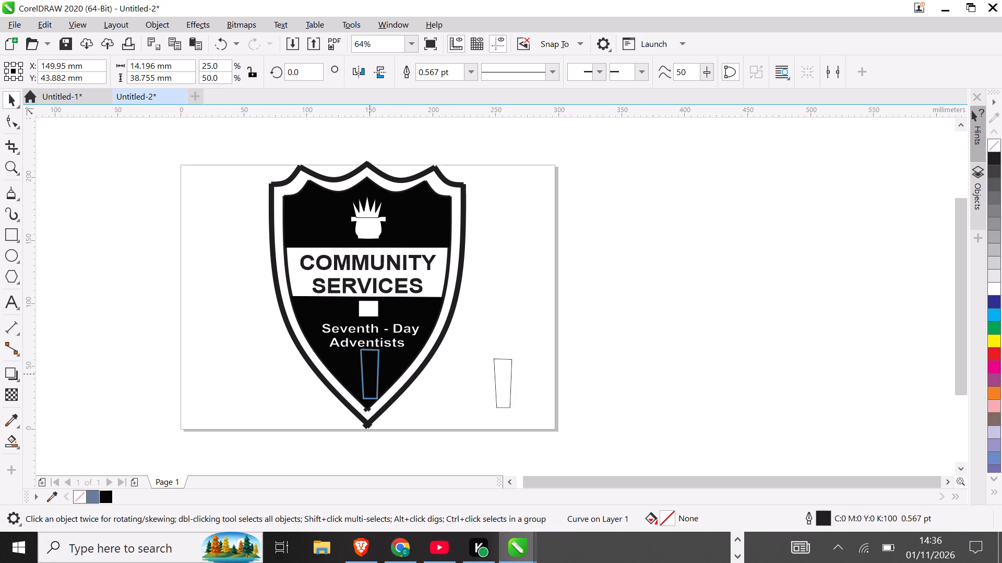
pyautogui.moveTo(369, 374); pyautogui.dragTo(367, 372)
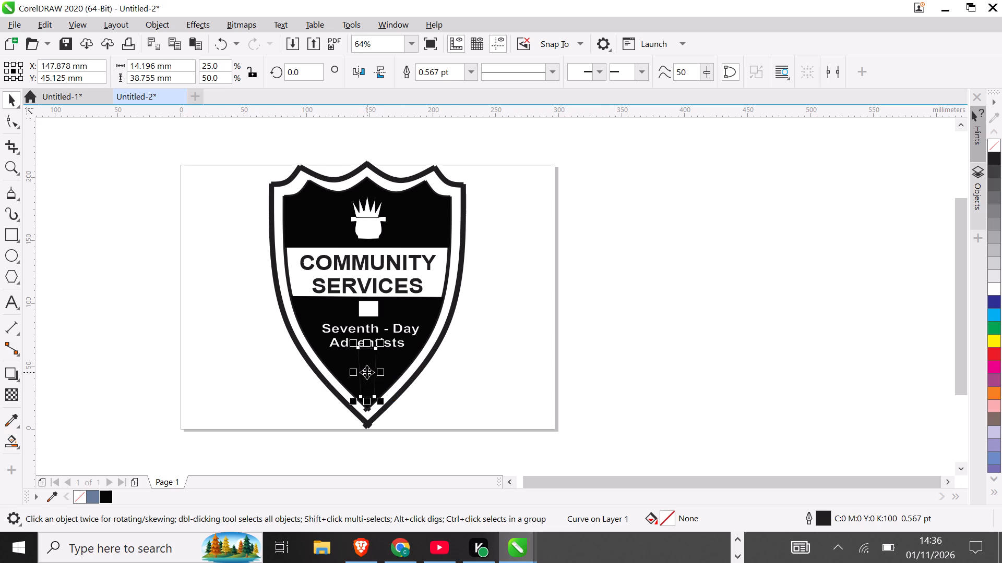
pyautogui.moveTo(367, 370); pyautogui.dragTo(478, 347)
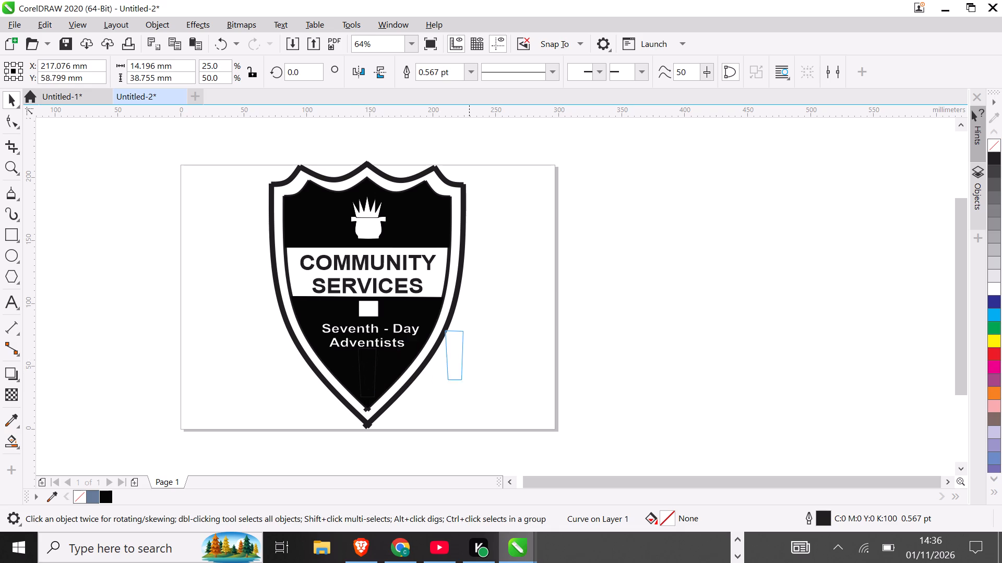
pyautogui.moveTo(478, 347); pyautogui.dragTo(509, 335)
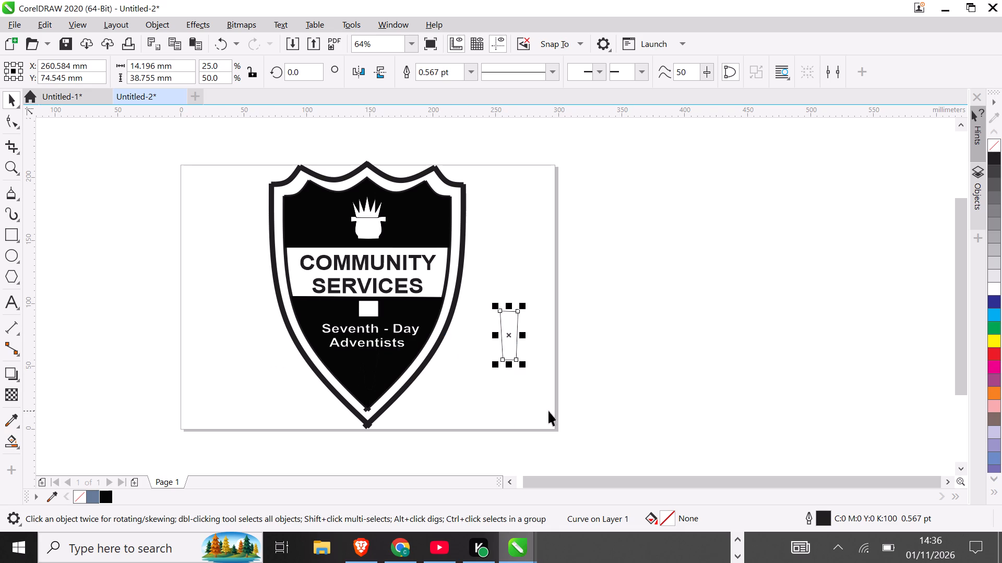
# Scale the tapered shape down to about 13 × 35 mm and fill it white.
pyautogui.click(522, 363)
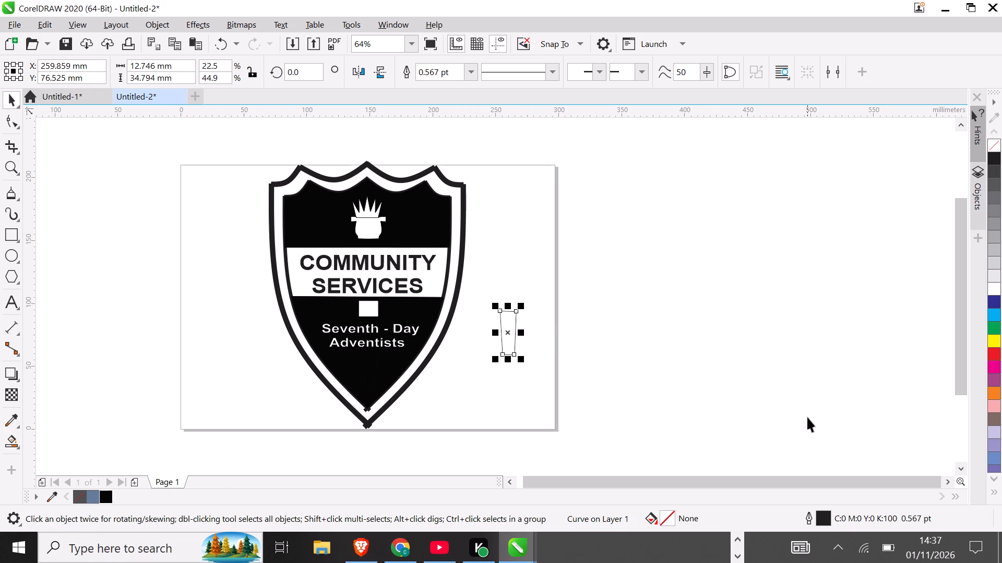
pyautogui.click(994, 287)
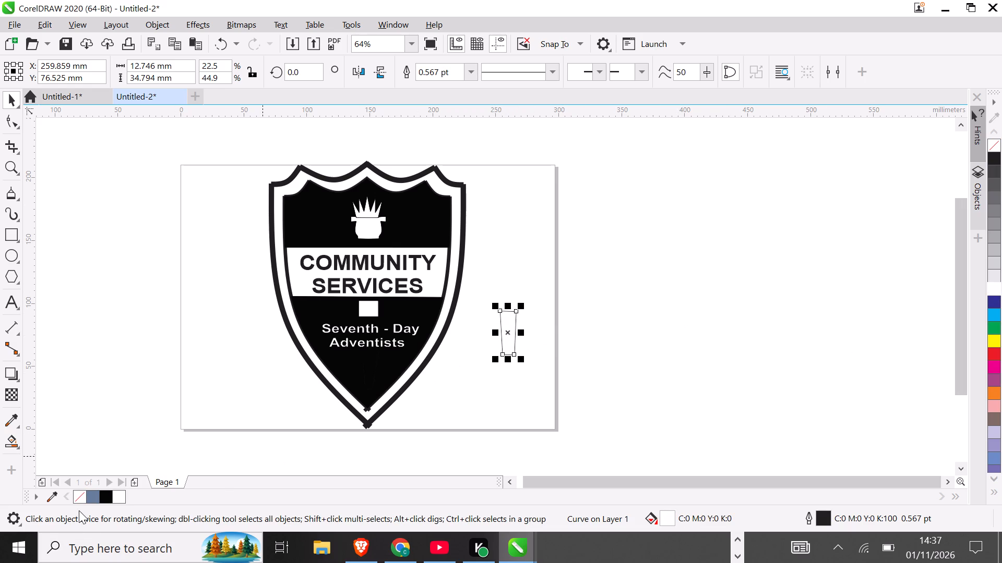
# Move the white tapered shape into the shield's lower point, centred below the word Adventists.
pyautogui.moveTo(508, 332); pyautogui.dragTo(482, 338)
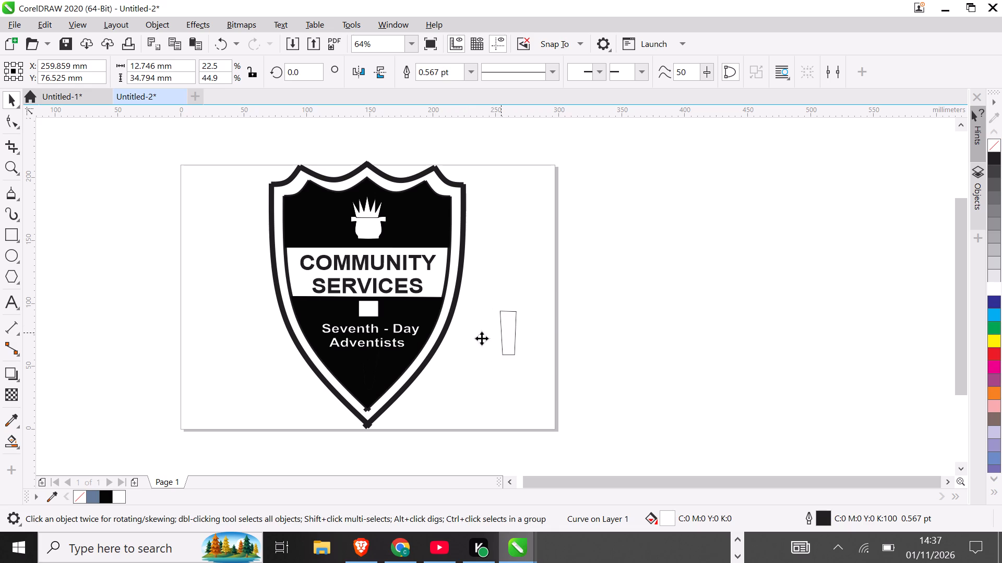
pyautogui.moveTo(482, 338); pyautogui.dragTo(367, 374)
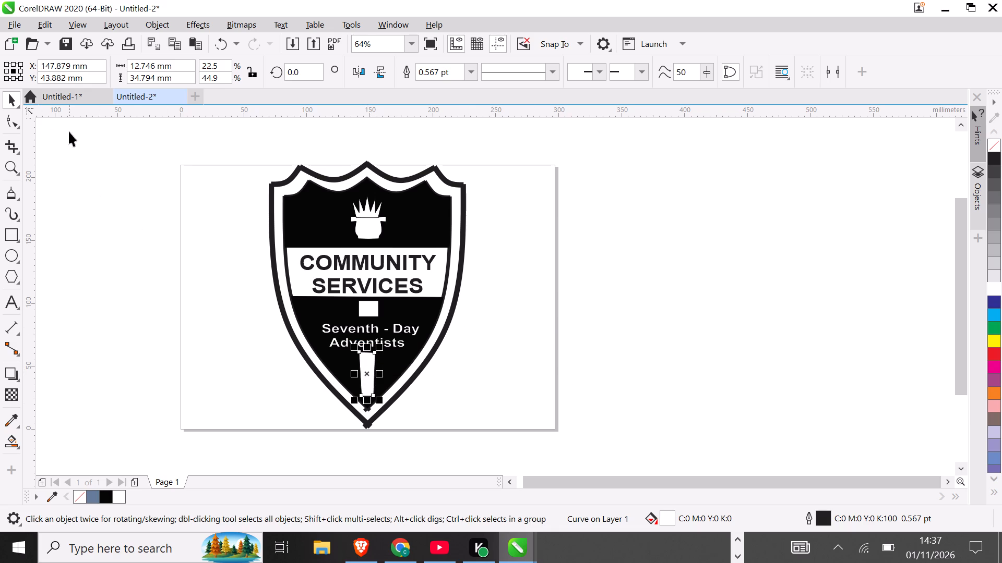
# Select every object of the shield logo together and scale it down proportionally to about 147 × 202 mm.
pyautogui.click(96, 203)
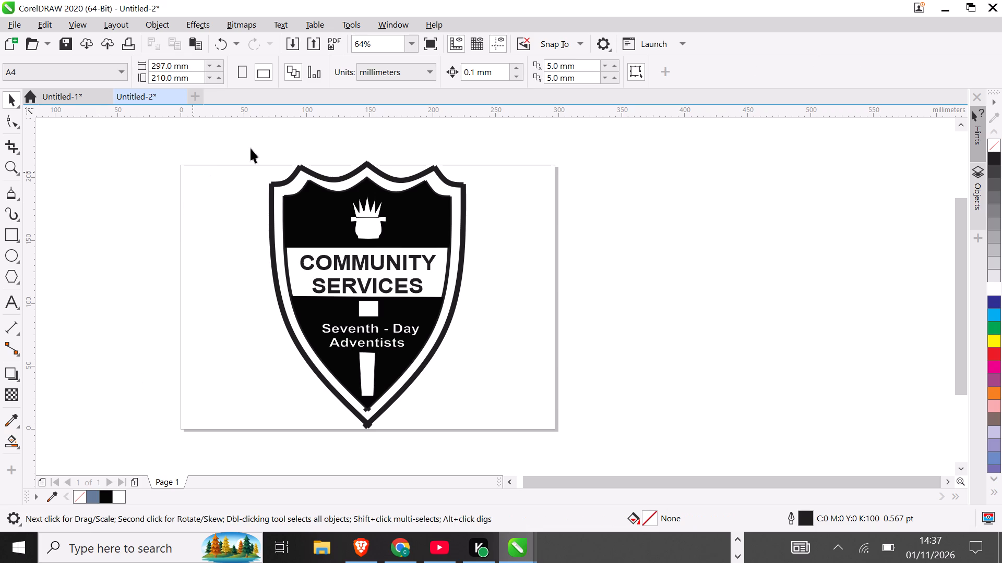
pyautogui.moveTo(230, 136); pyautogui.dragTo(338, 391)
pyautogui.moveTo(338, 391); pyautogui.dragTo(522, 447)
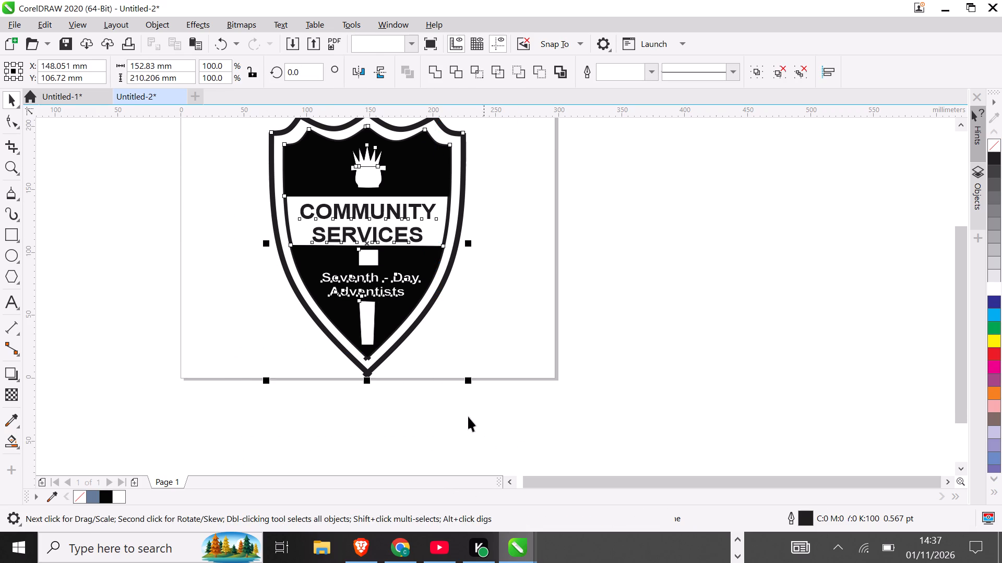
pyautogui.click(467, 376)
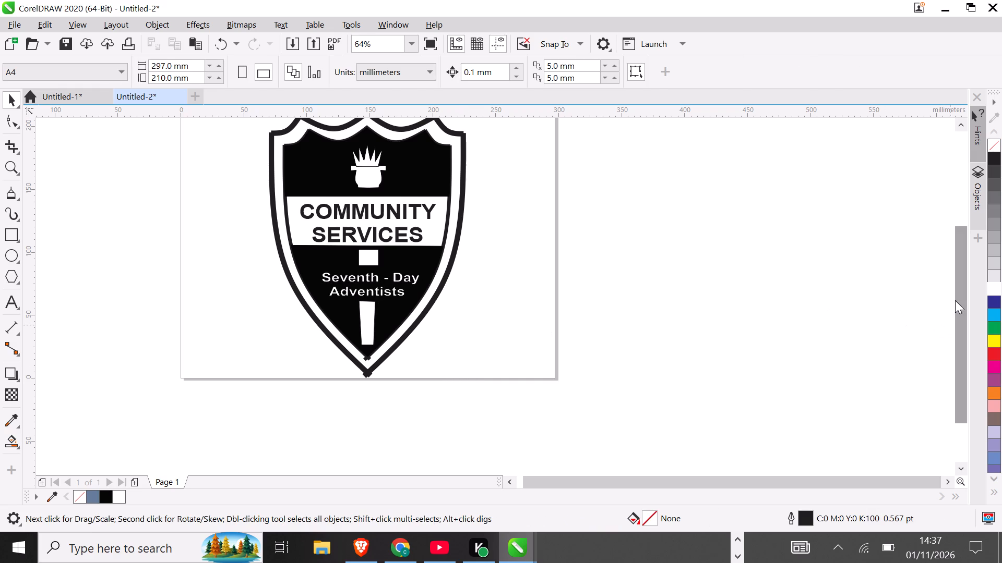
pyautogui.moveTo(960, 300); pyautogui.dragTo(951, 279)
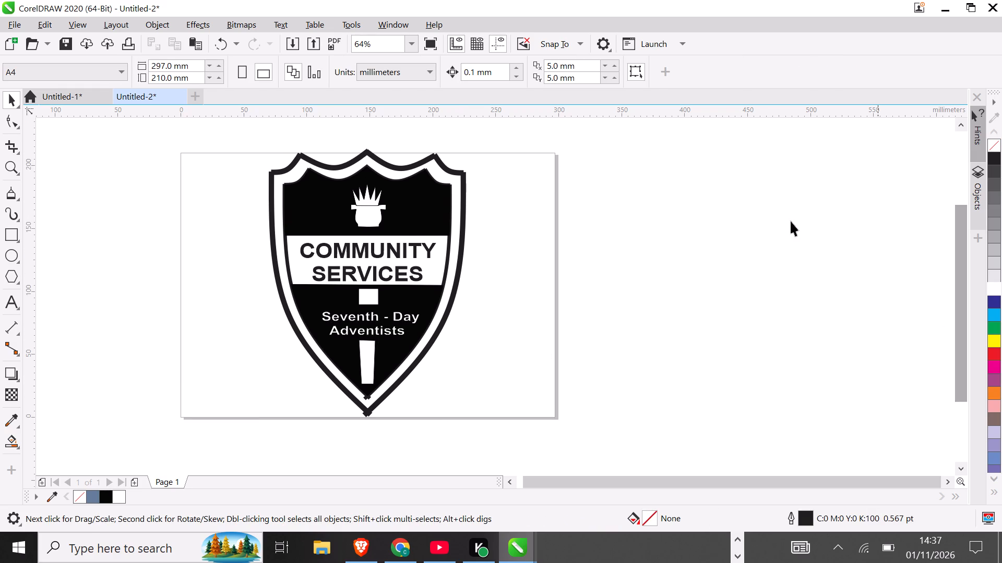
pyautogui.hscroll(-1, 250, 138)
pyautogui.moveTo(218, 149); pyautogui.dragTo(326, 327)
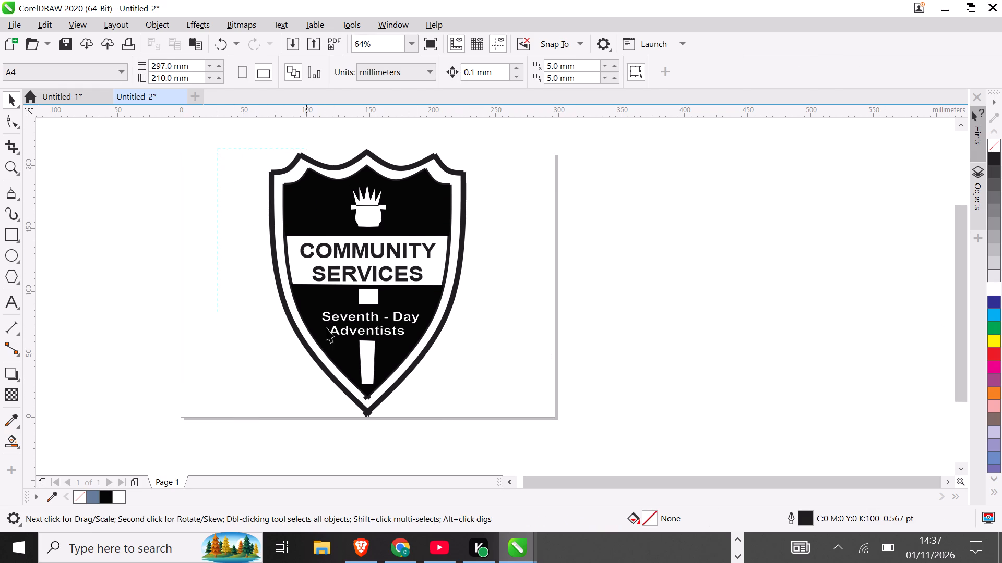
pyautogui.moveTo(326, 327); pyautogui.dragTo(557, 419)
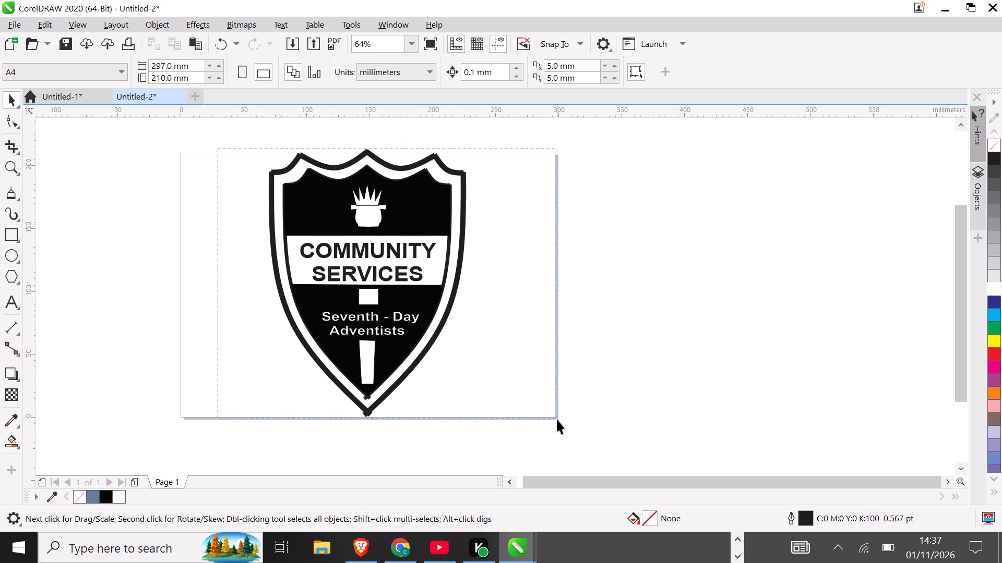
pyautogui.moveTo(557, 419); pyautogui.dragTo(557, 418)
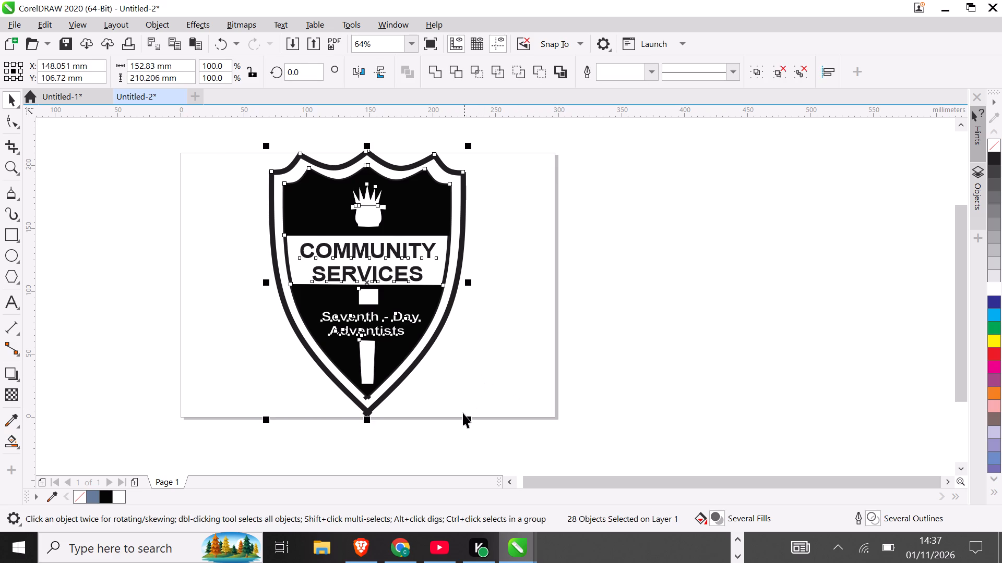
pyautogui.moveTo(462, 414); pyautogui.dragTo(446, 406)
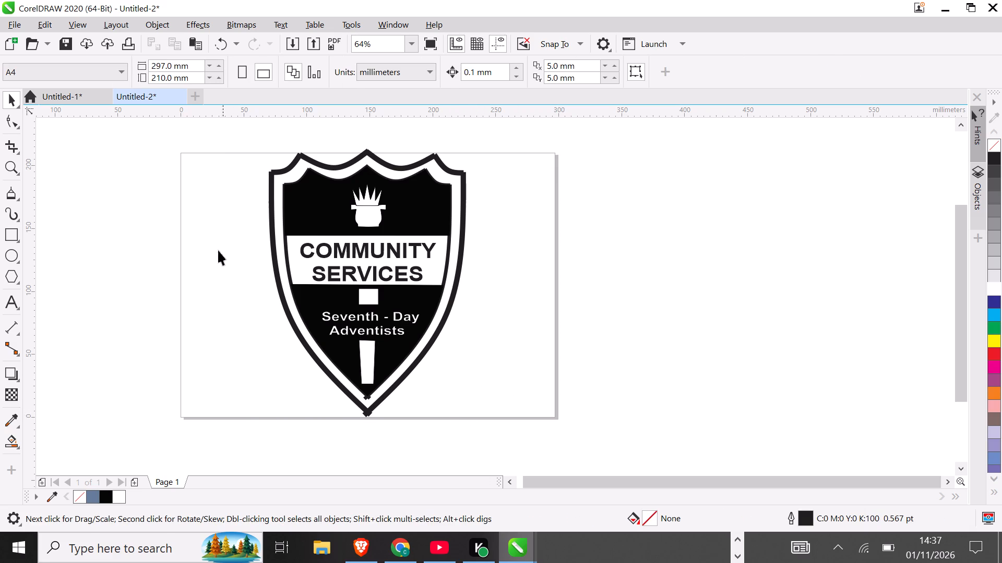
pyautogui.moveTo(201, 131); pyautogui.dragTo(572, 427)
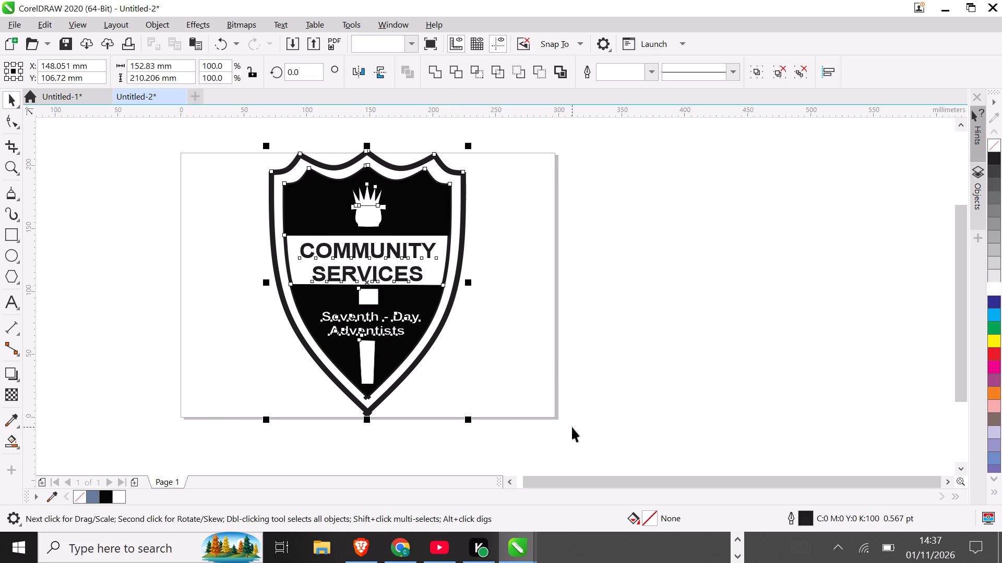
pyautogui.moveTo(465, 421); pyautogui.dragTo(459, 417)
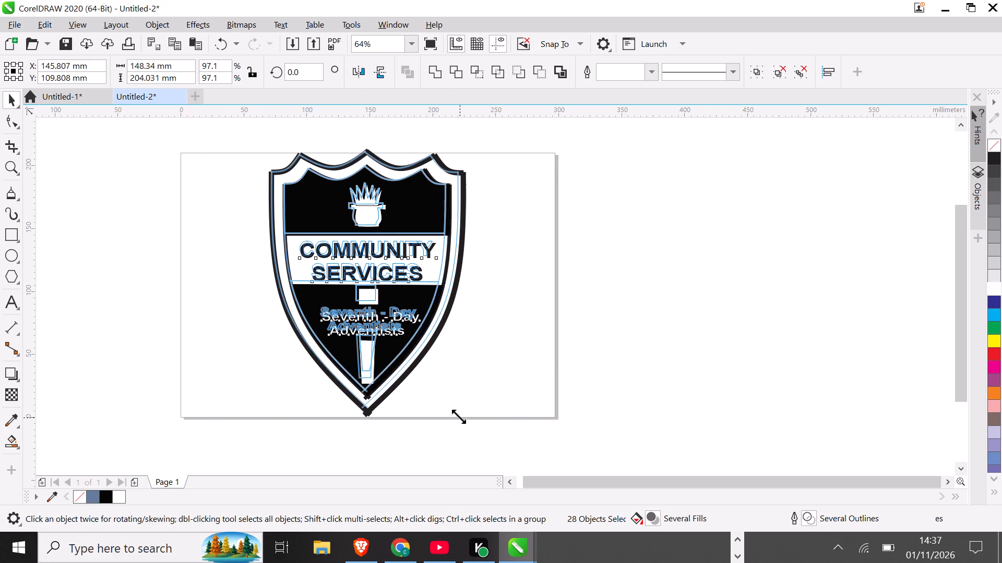
pyautogui.moveTo(459, 417); pyautogui.dragTo(458, 417)
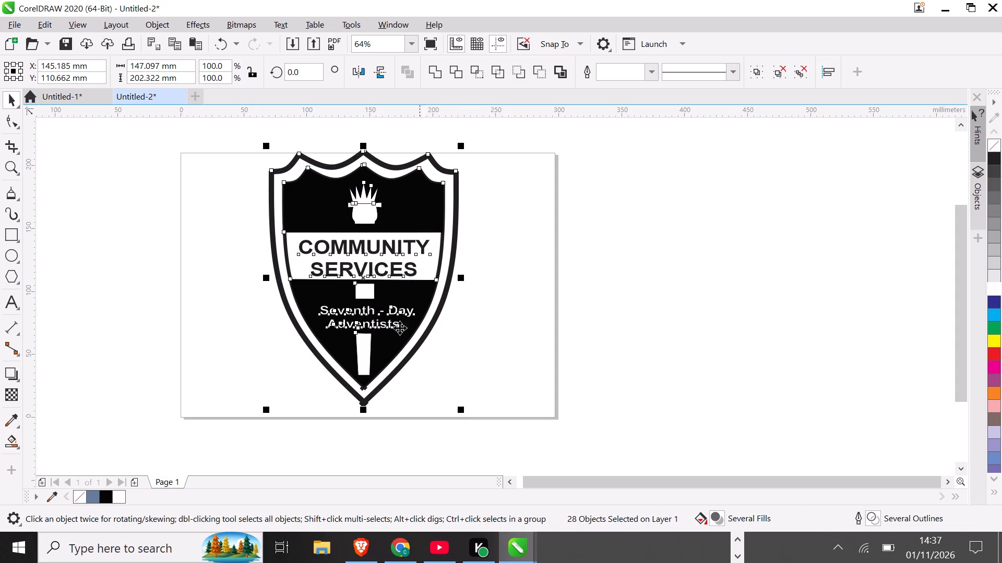
# Reselect the whole shield logo and move it toward the page's left half, centred at about X 112 mm, Y 104 mm.
pyautogui.moveTo(373, 246); pyautogui.dragTo(374, 259)
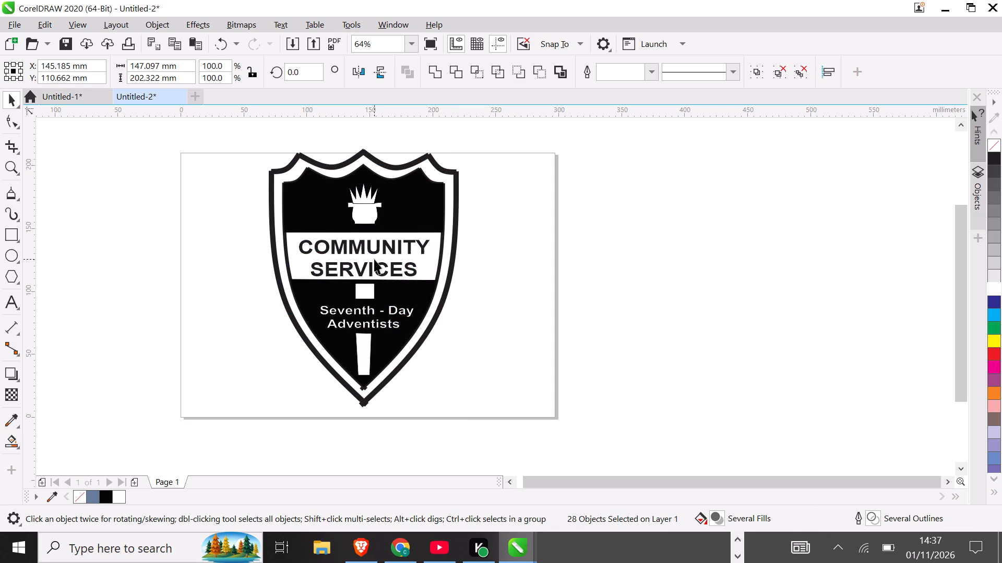
pyautogui.moveTo(230, 141); pyautogui.dragTo(519, 437)
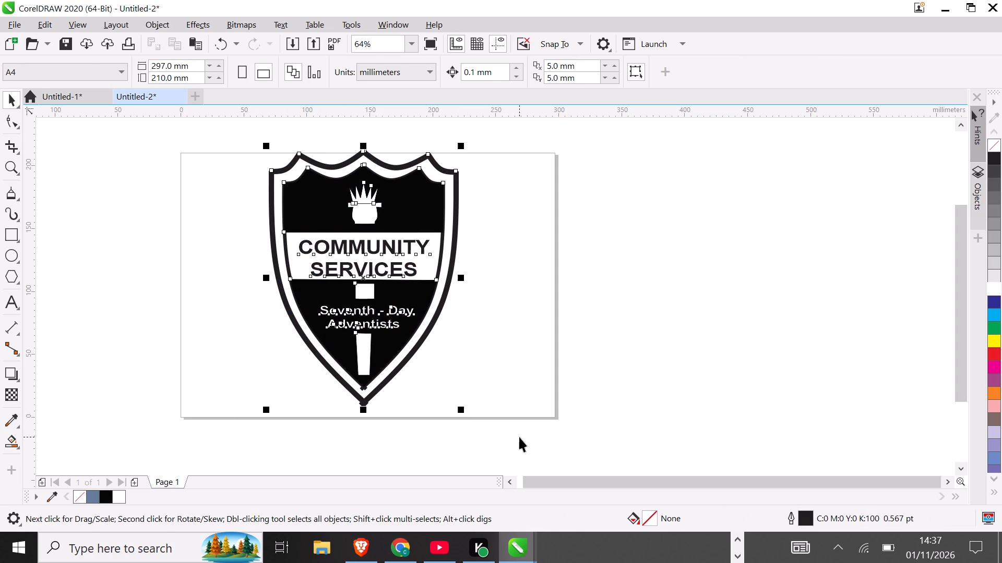
pyautogui.moveTo(362, 271); pyautogui.dragTo(346, 281)
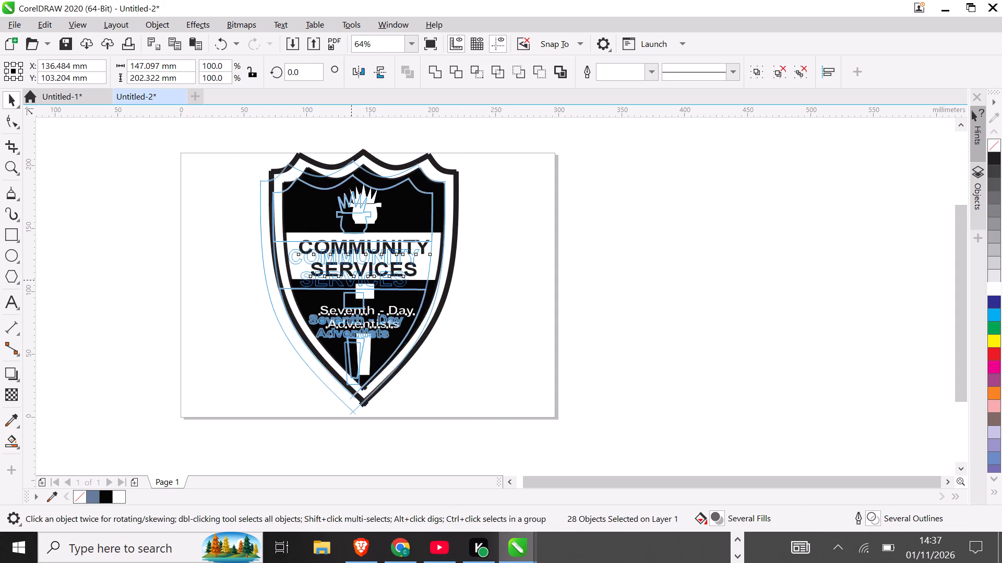
pyautogui.moveTo(346, 281); pyautogui.dragTo(320, 281)
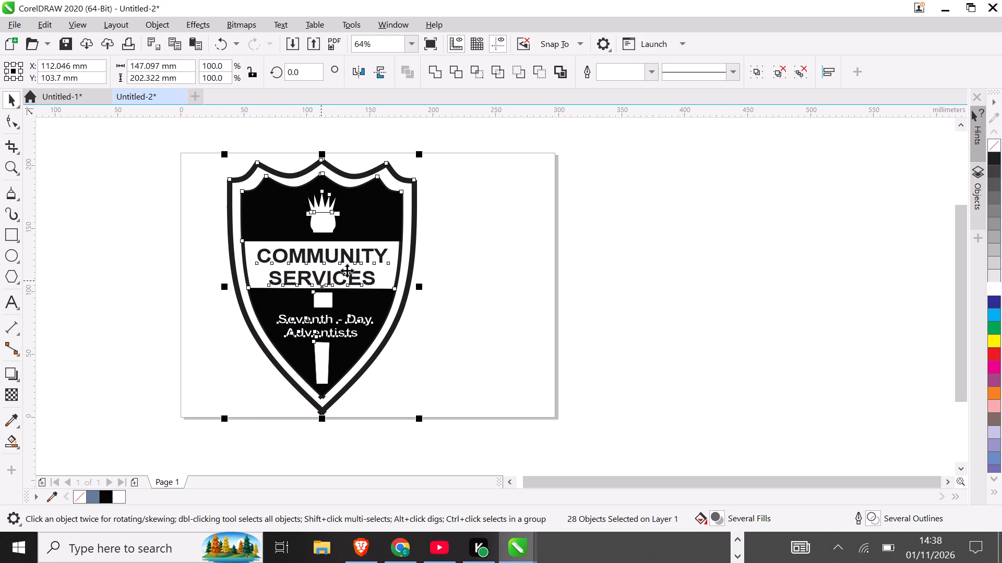
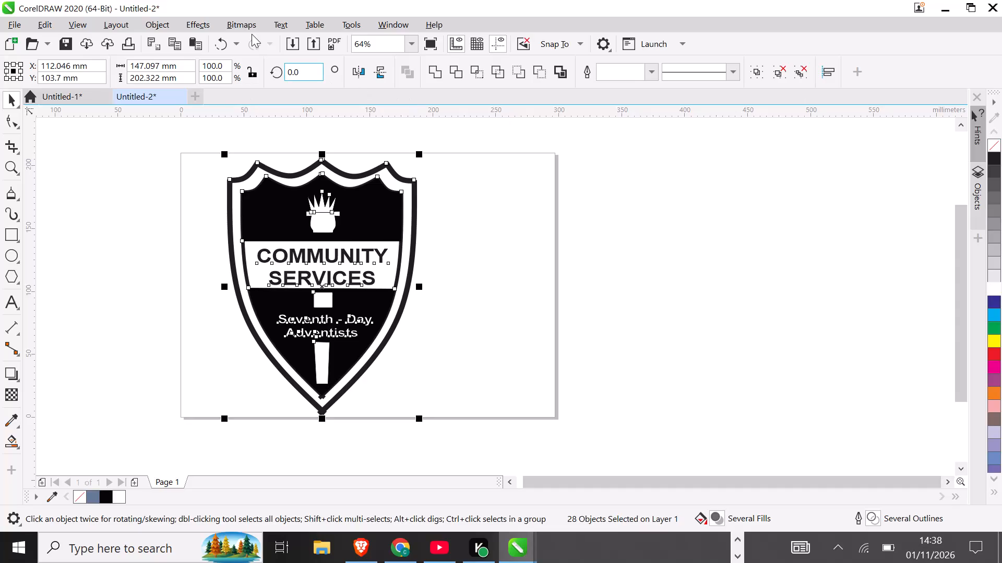
# Save the shield logo drawing in Documents as a CorelDRAW file named SDA COMMUNITY.
pyautogui.click(27, 28)
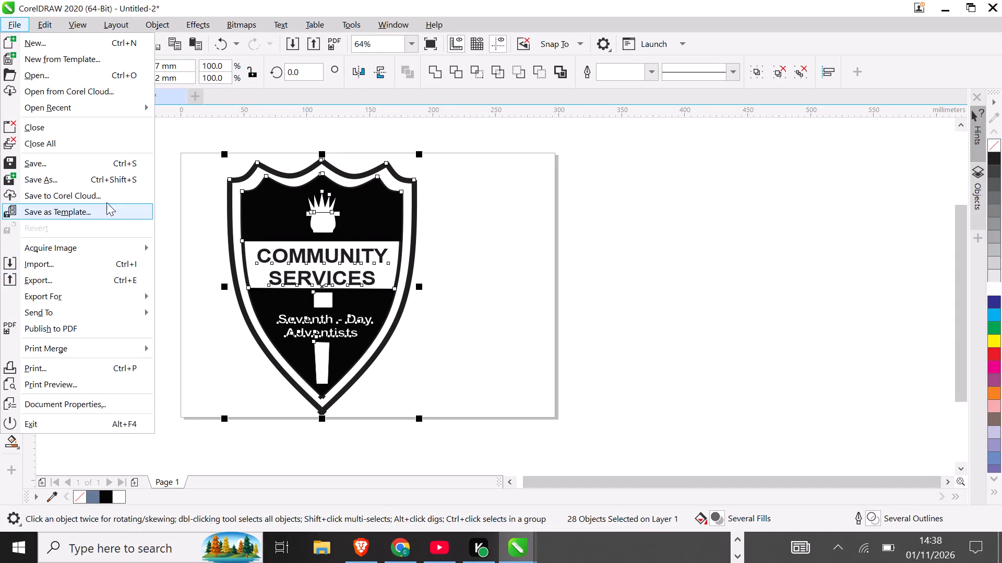
pyautogui.click(104, 182)
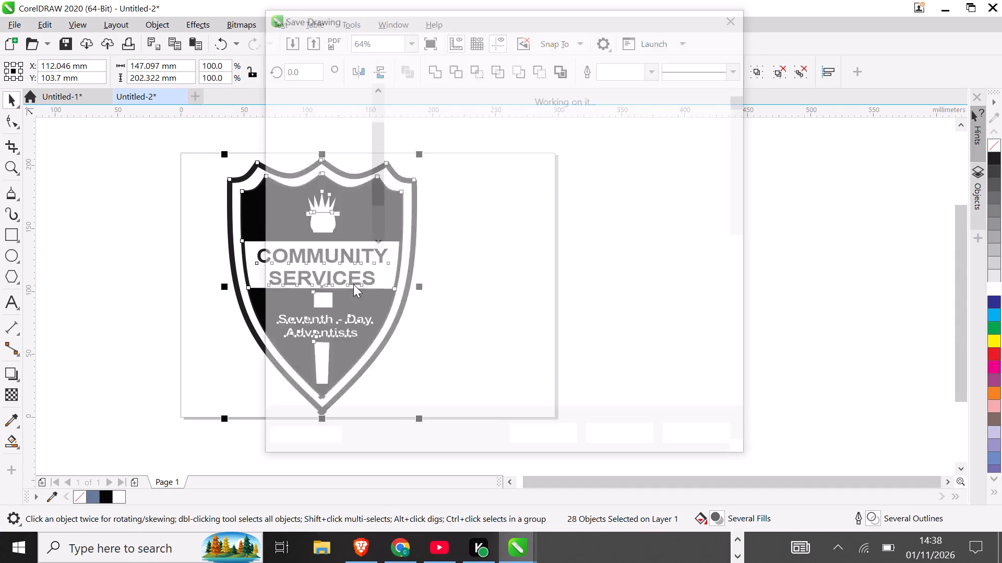
pyautogui.press('BackSpace')
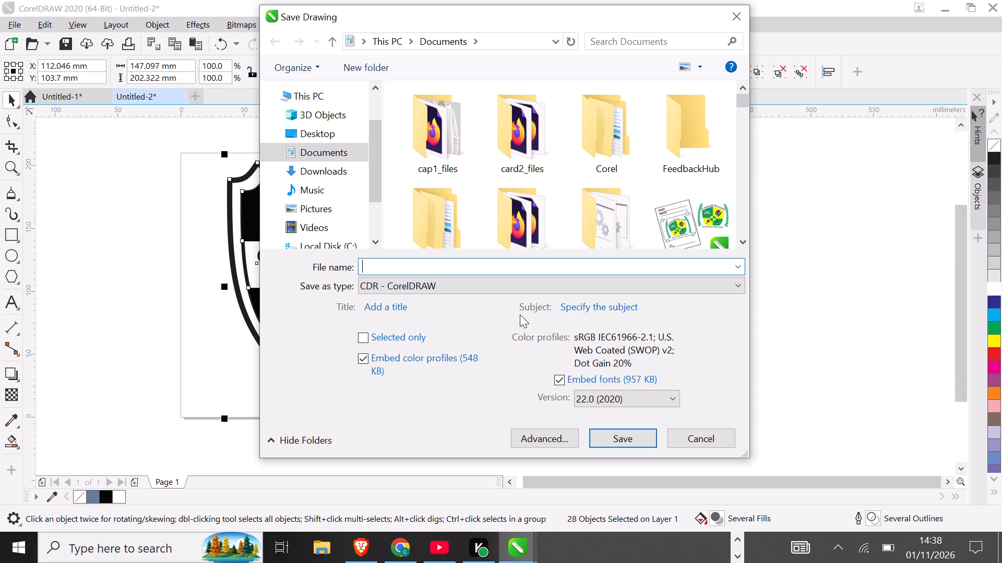
pyautogui.write('SDA')
pyautogui.press('space')
pyautogui.write('COMMUN')
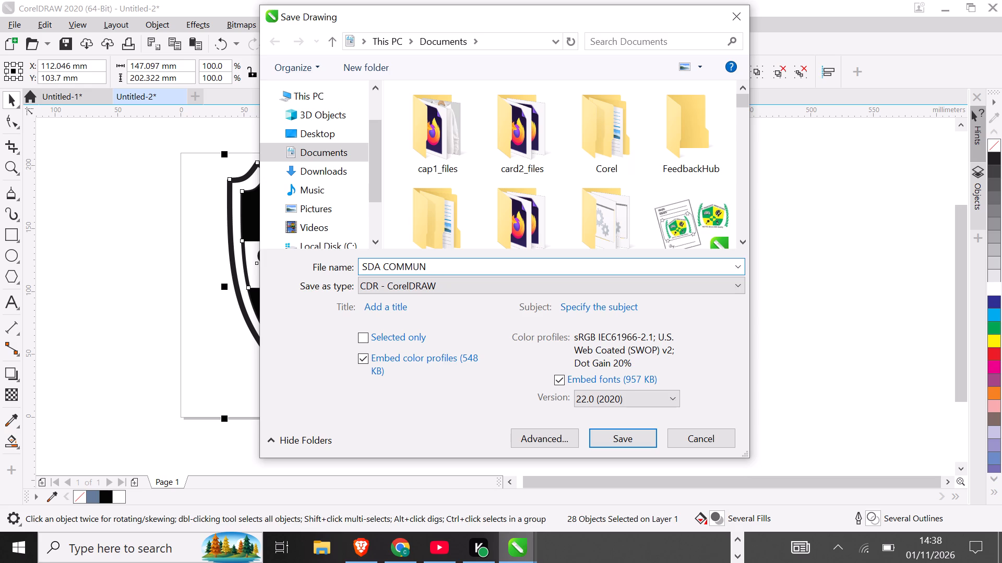
pyautogui.write('ITY')
pyautogui.press('space')
pyautogui.click(637, 429)
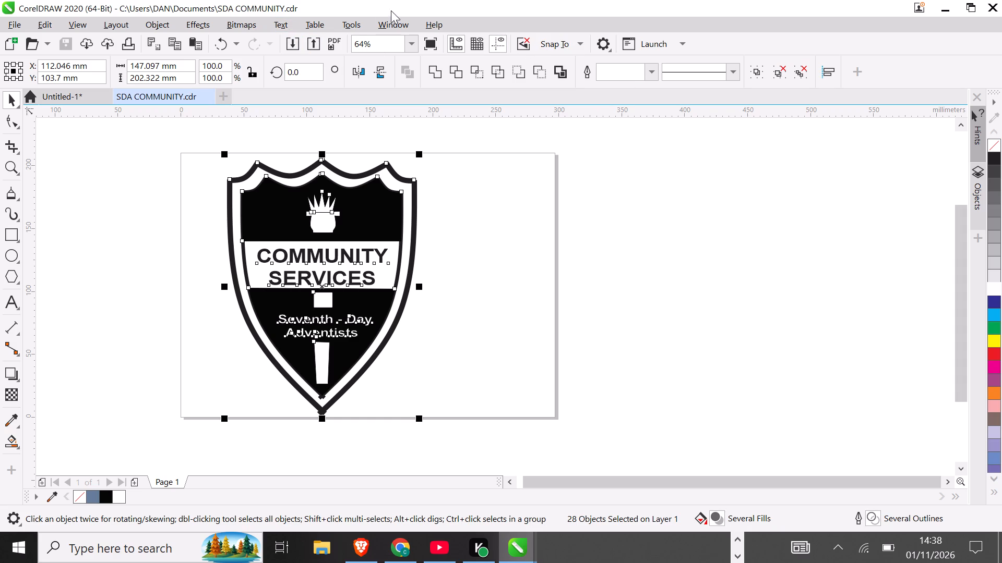
# Publish the shield logo to PDF in Documents under the name SDA COMMUNITY, using the Editing preset.
pyautogui.click(330, 43)
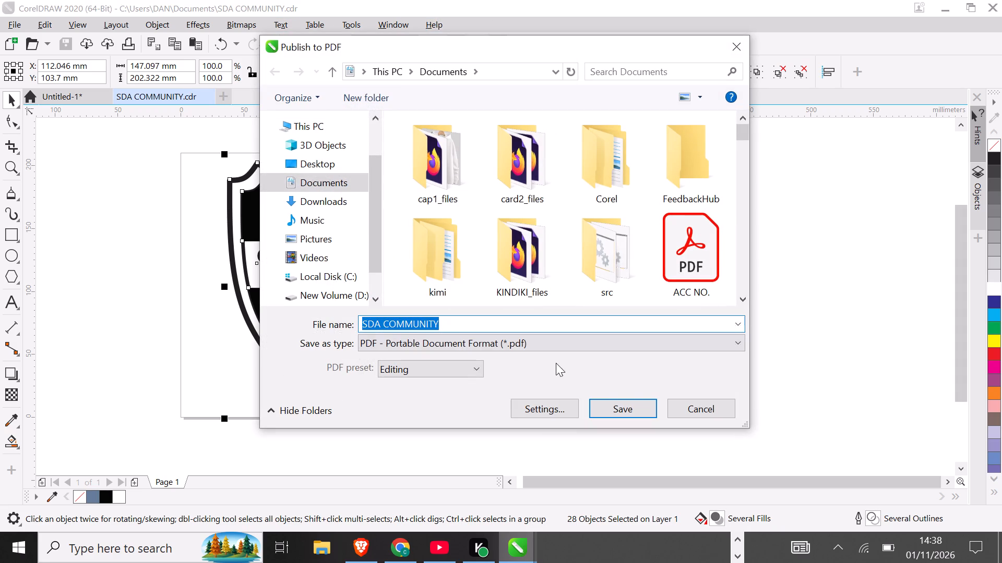
pyautogui.click(631, 403)
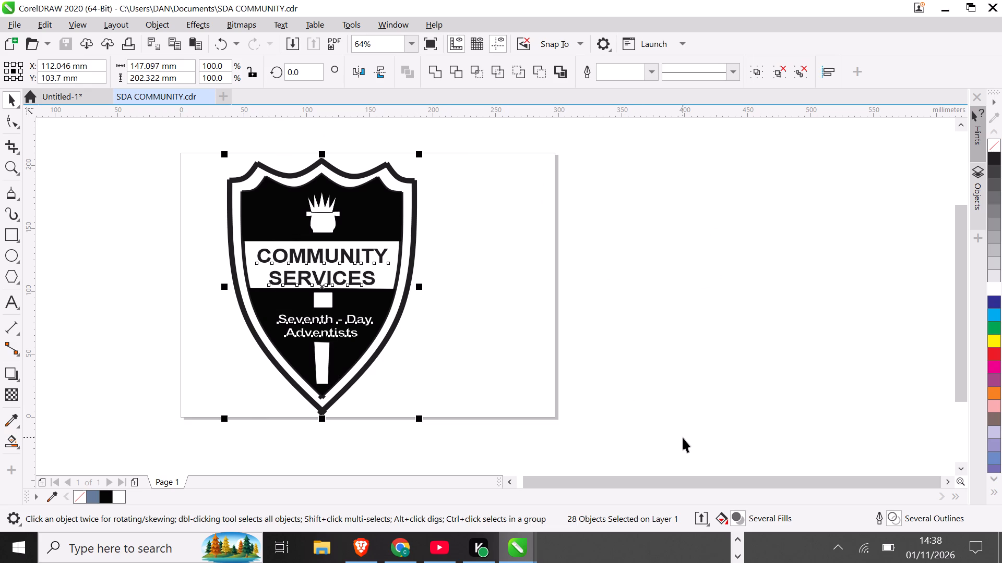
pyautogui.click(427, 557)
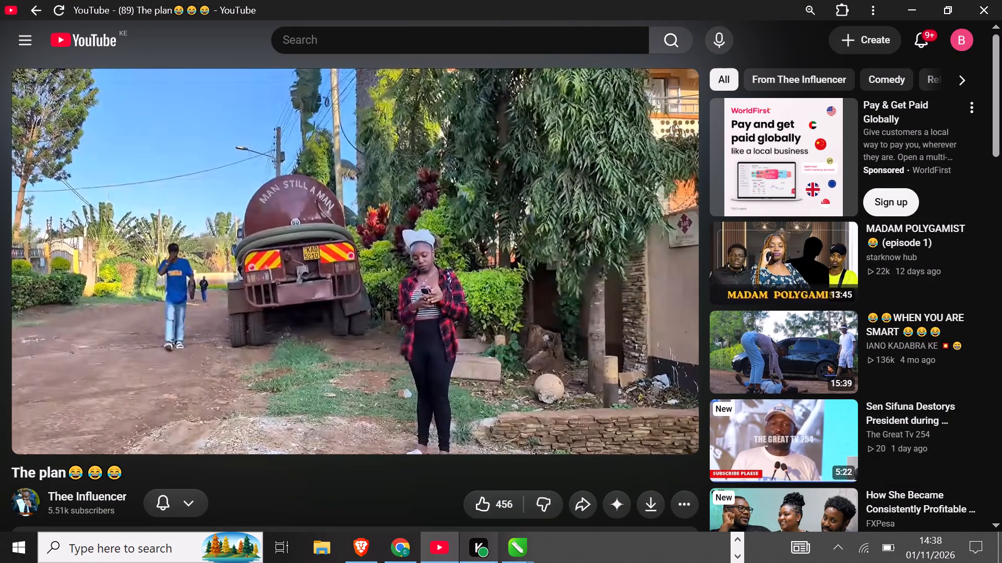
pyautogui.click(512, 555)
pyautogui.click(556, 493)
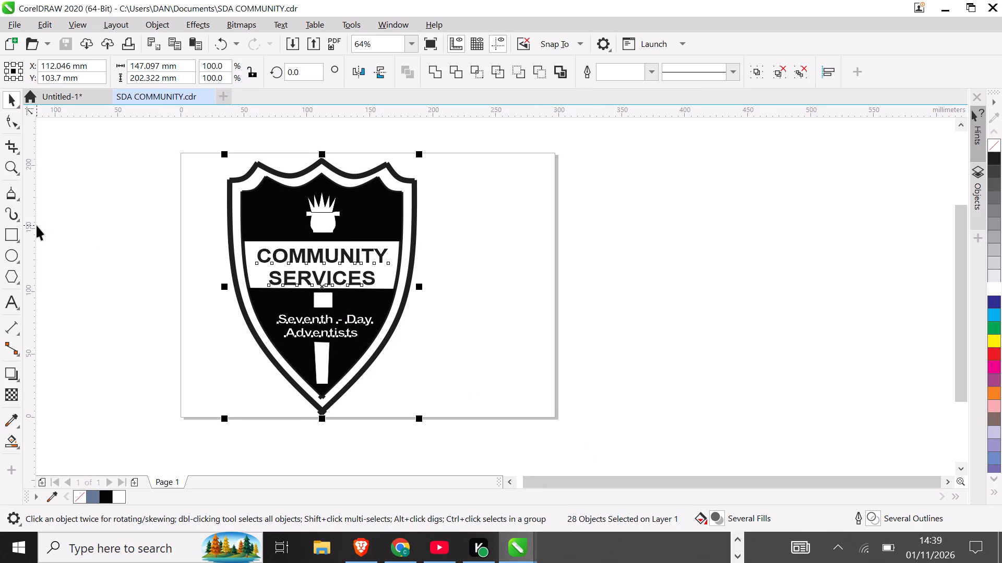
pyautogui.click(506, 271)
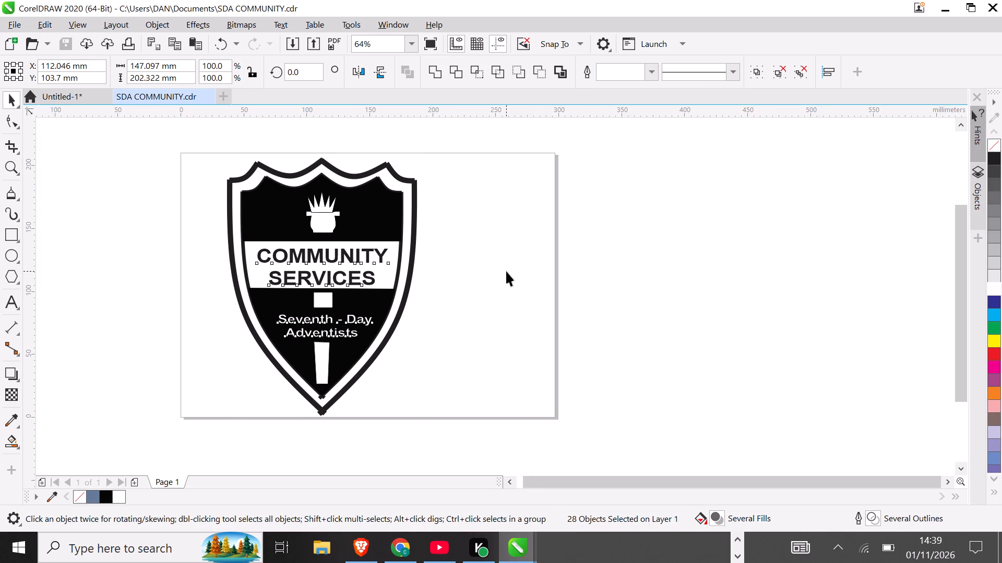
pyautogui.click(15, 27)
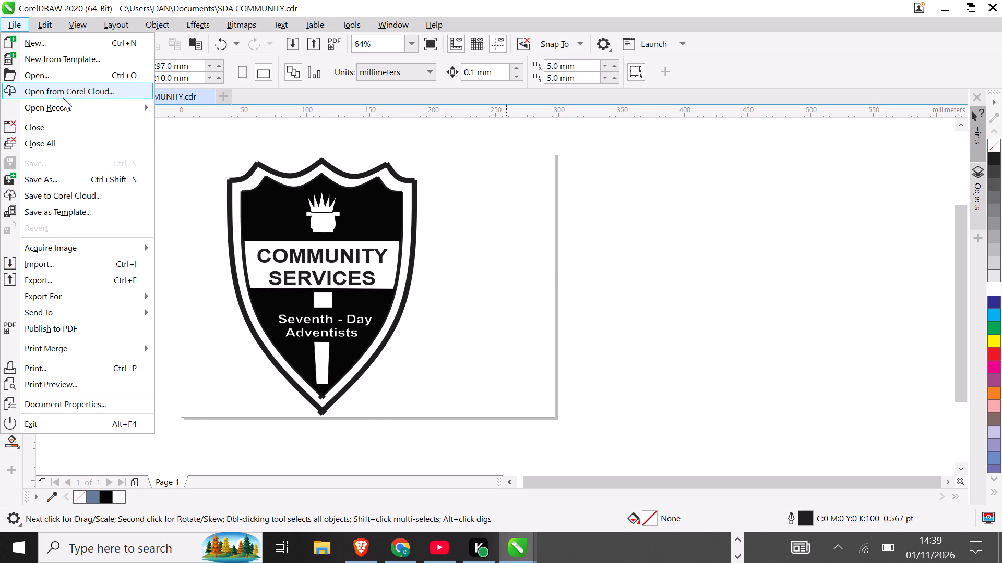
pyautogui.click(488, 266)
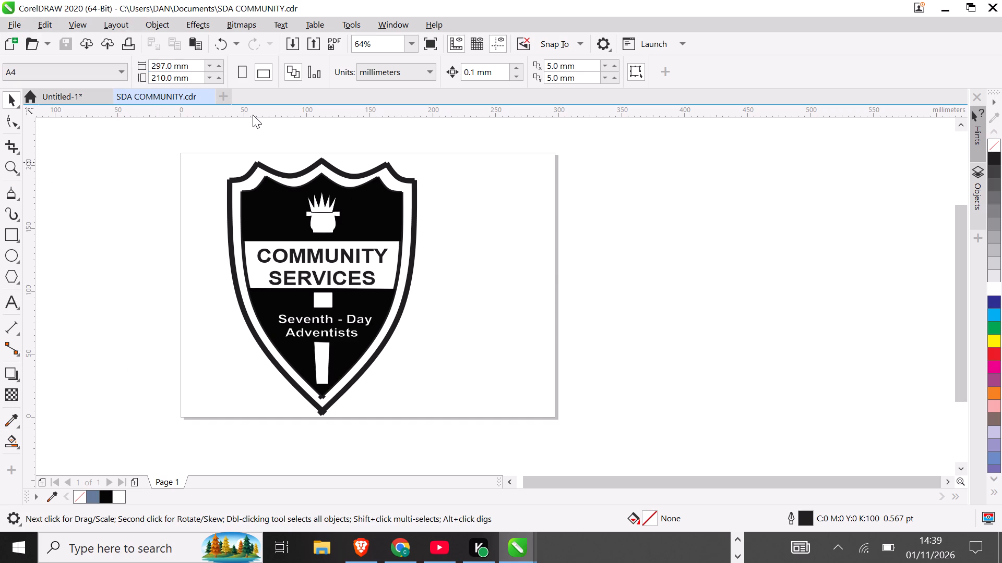
# Create a new one-page A4 landscape document, 297 × 210 mm, in CMYK at 300 dpi.
pyautogui.click(217, 100)
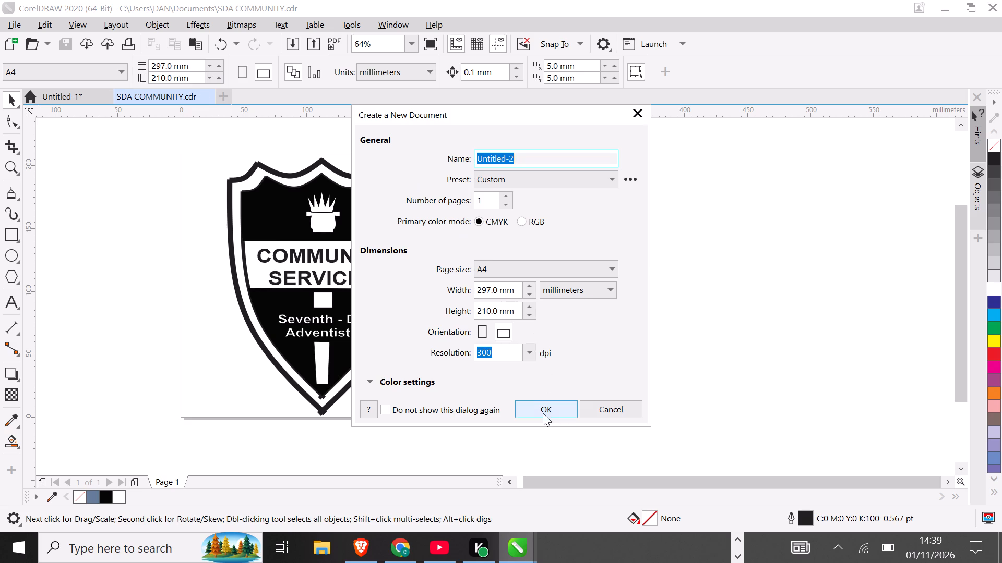
pyautogui.click(543, 415)
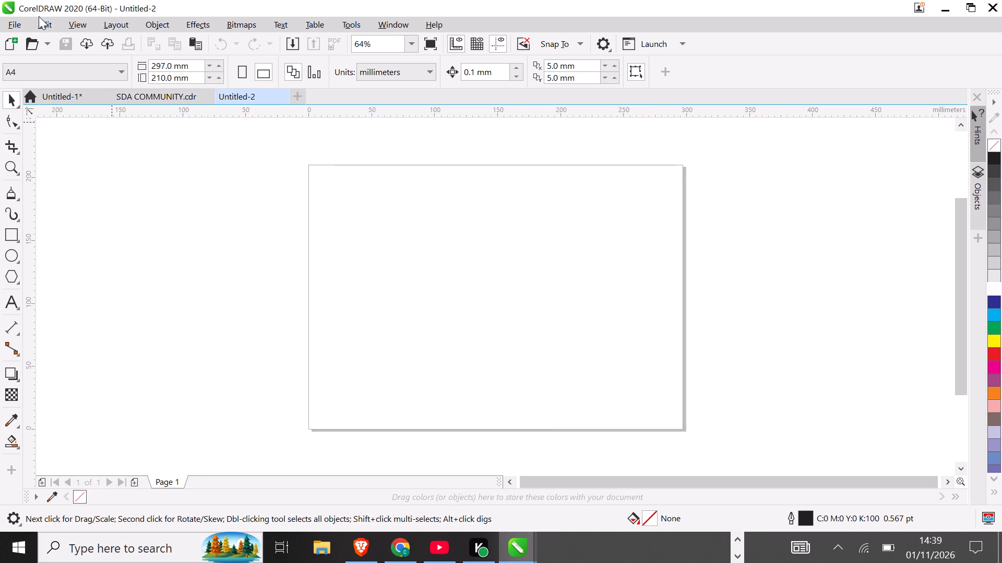
# Import the CorelDRAW file "lodovico and kipkoror" from Documents and place it across most of the blank page, starting near its upper-left corner.
pyautogui.click(9, 21)
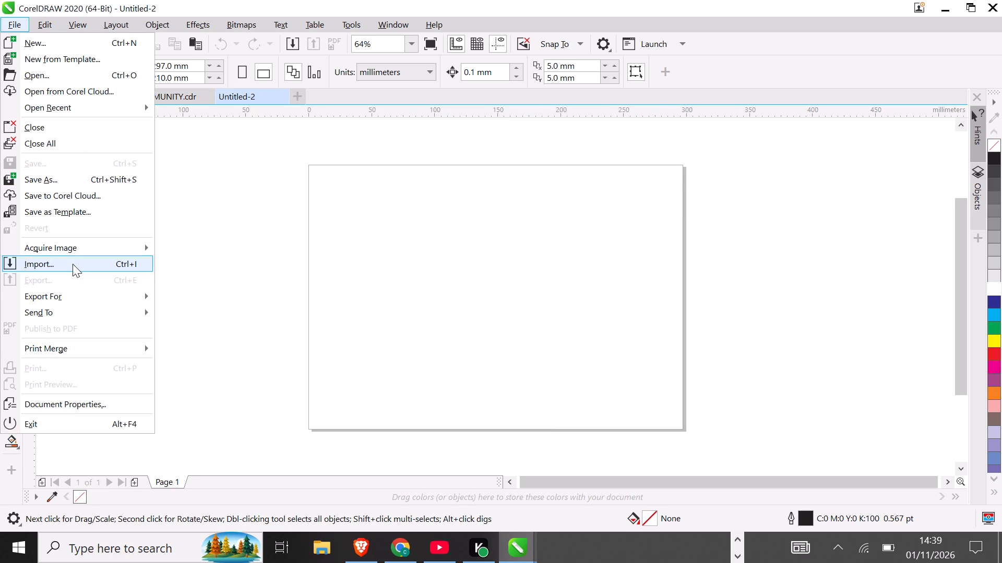
pyautogui.click(73, 264)
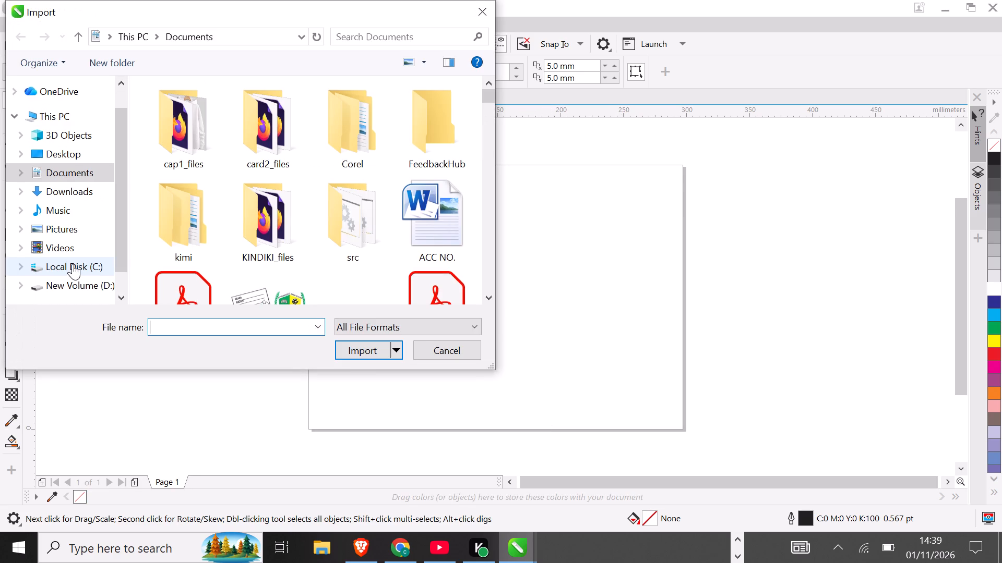
pyautogui.tripleClick(487, 297)
pyautogui.doubleClick(487, 297)
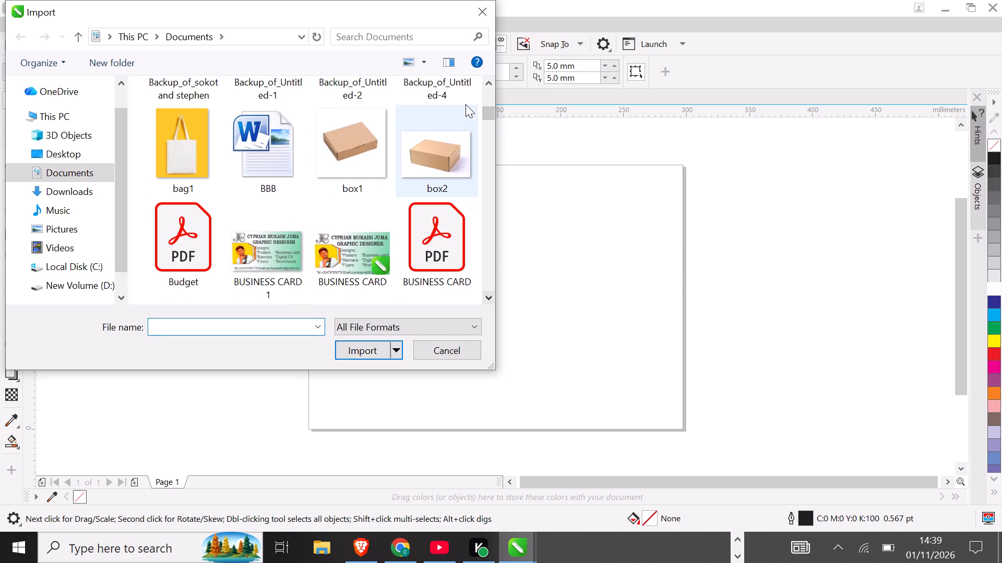
pyautogui.doubleClick(487, 86)
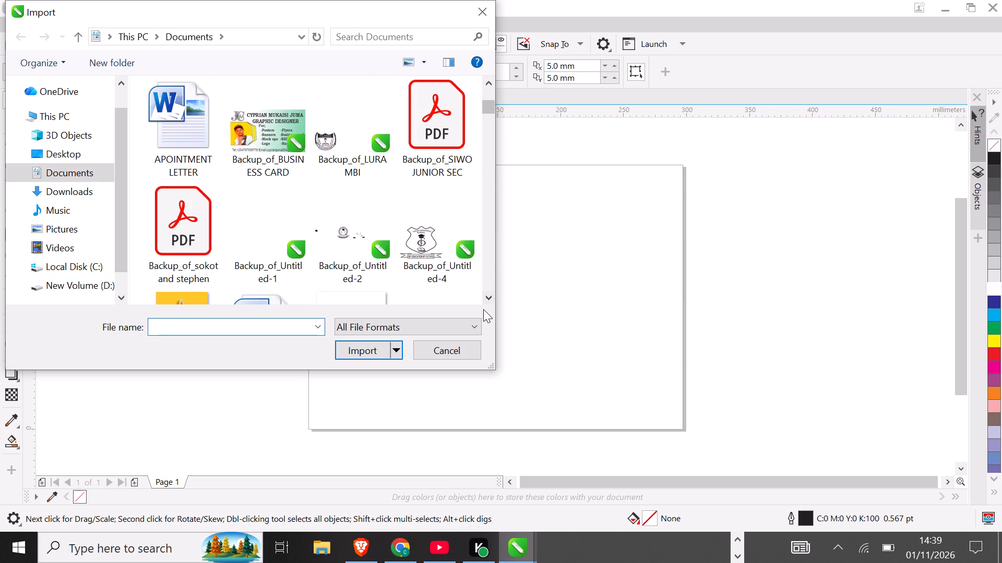
pyautogui.tripleClick(485, 297)
pyautogui.tripleClick(485, 297)
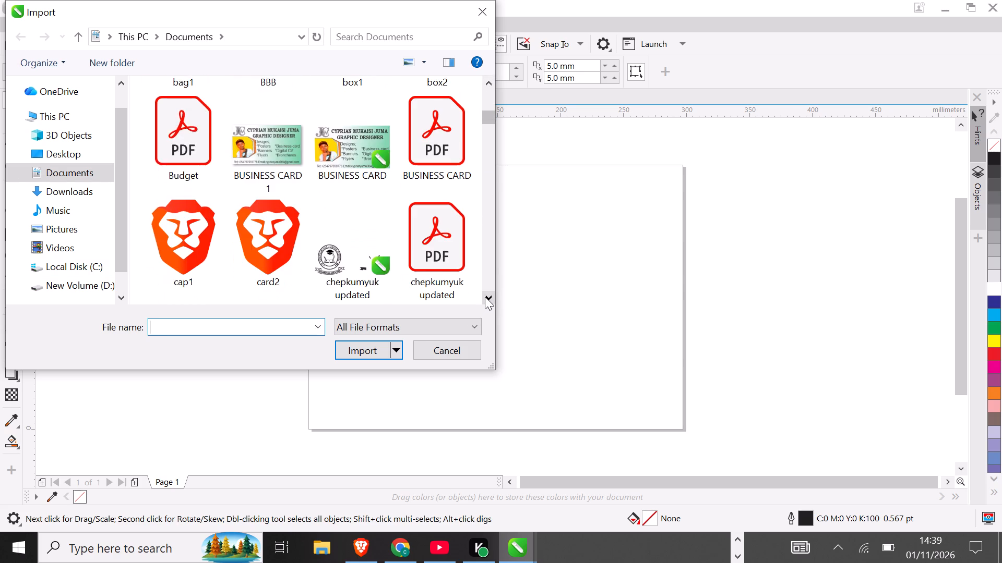
pyautogui.click(485, 297)
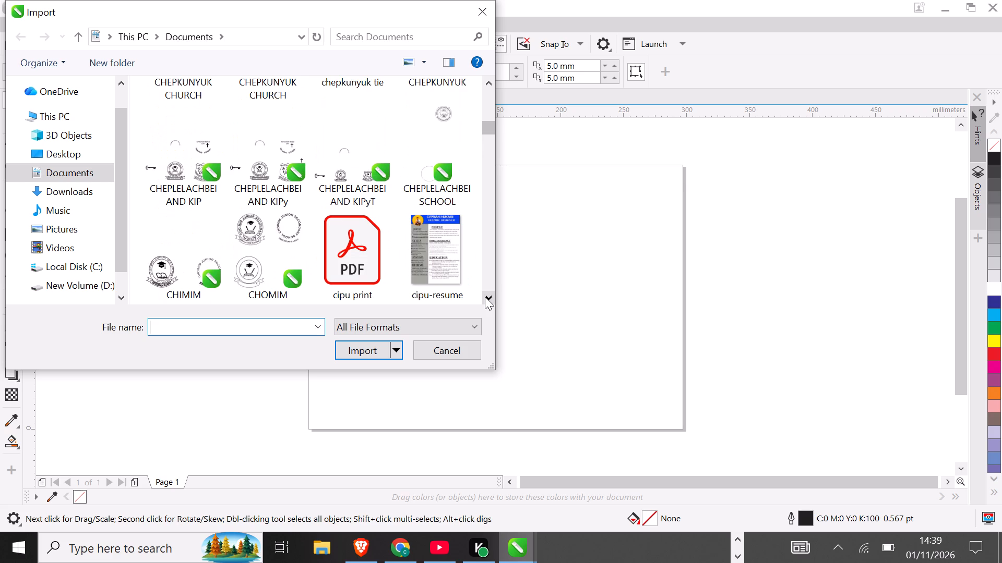
pyautogui.click(485, 297)
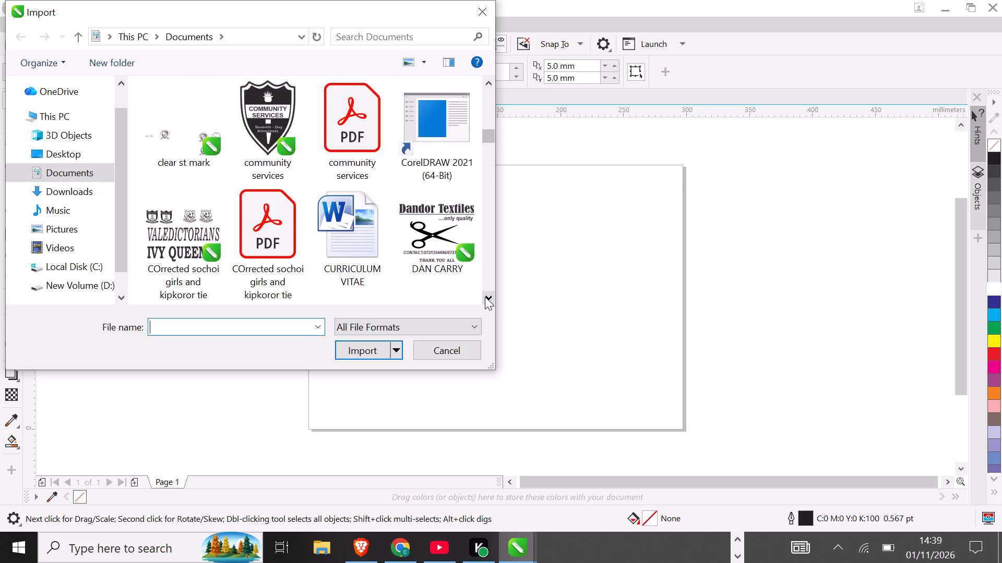
pyautogui.click(485, 297)
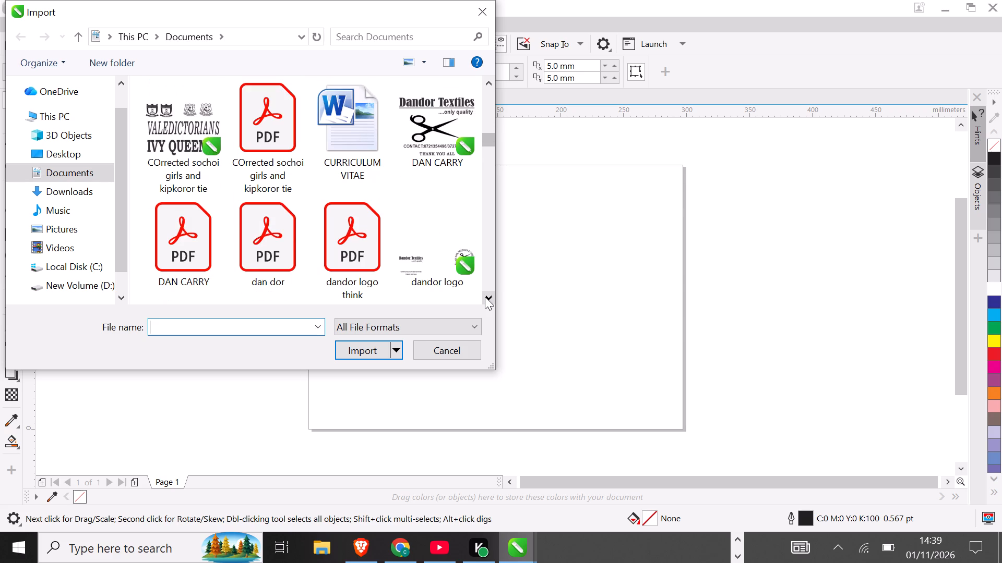
pyautogui.click(485, 297)
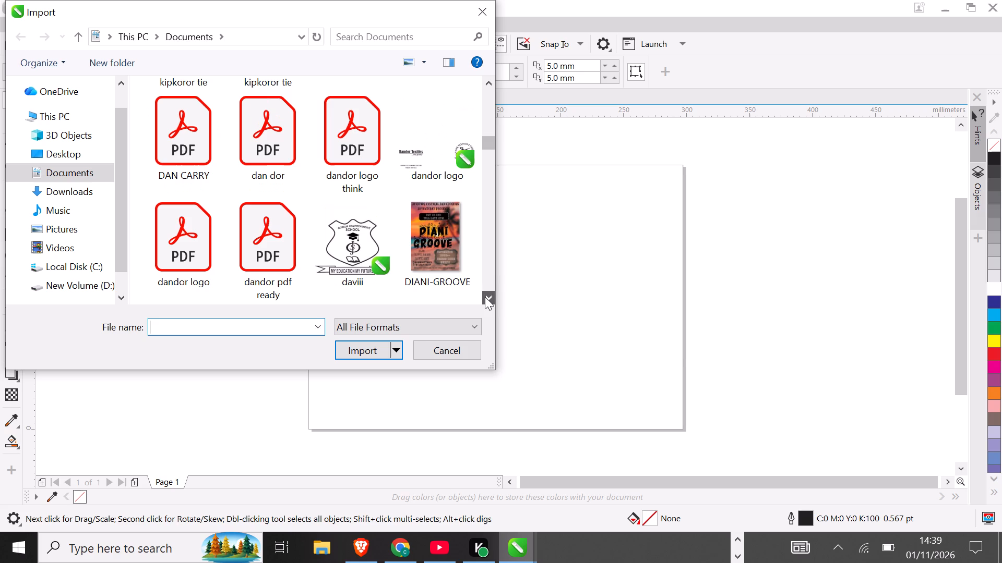
pyautogui.click(485, 297)
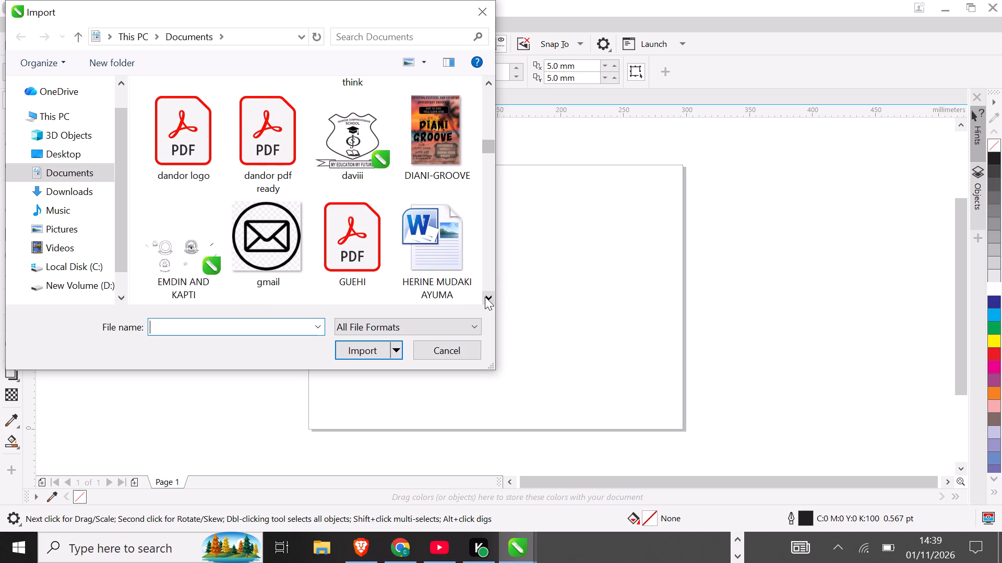
pyautogui.click(485, 297)
pyautogui.click(485, 297)
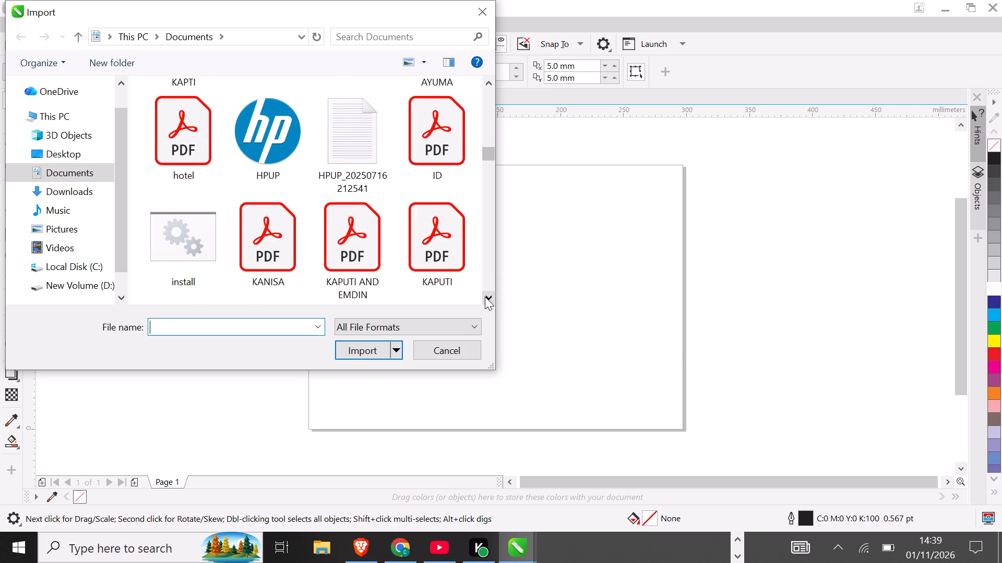
pyautogui.click(485, 297)
pyautogui.click(485, 297)
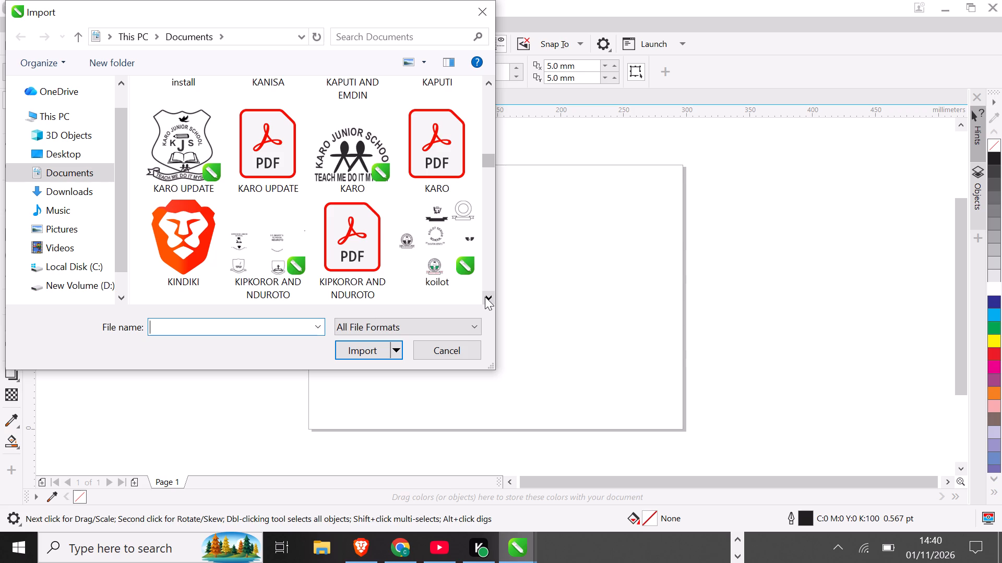
pyautogui.click(485, 297)
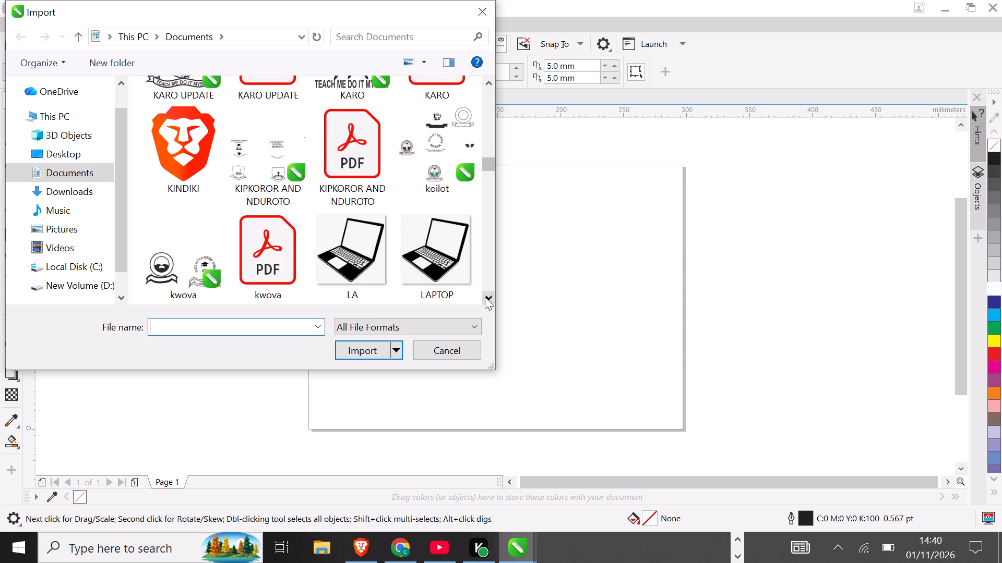
pyautogui.click(485, 297)
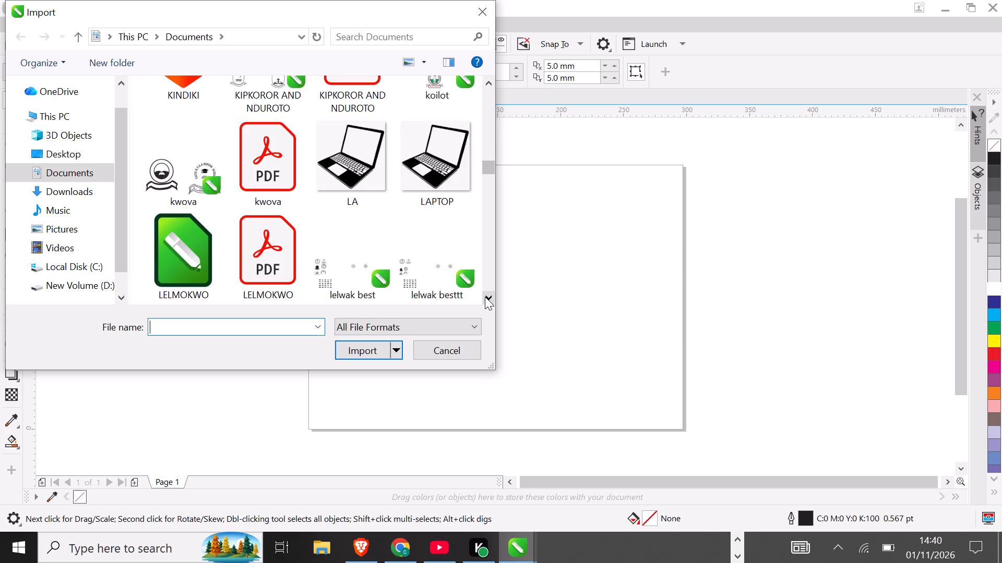
pyautogui.click(485, 297)
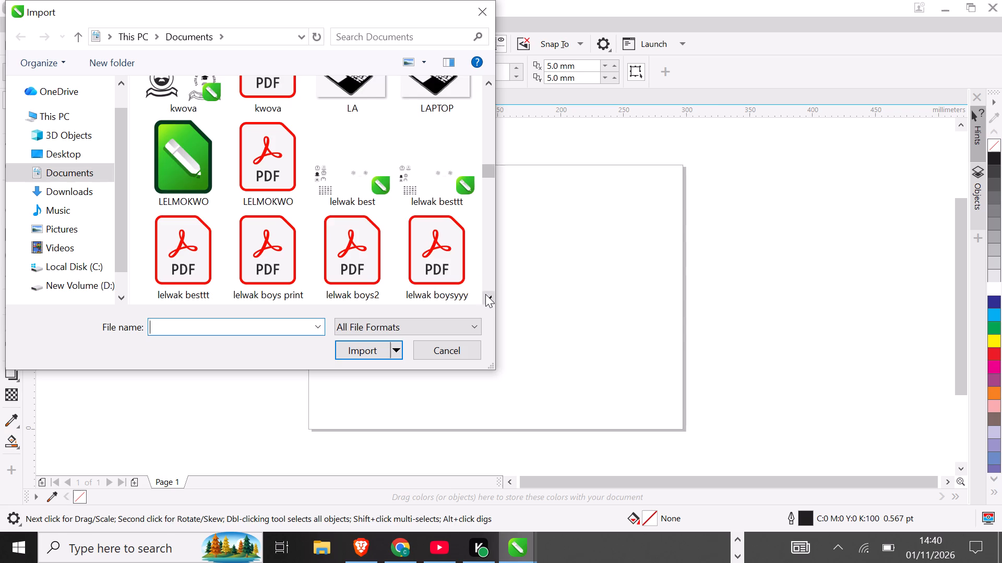
pyautogui.click(485, 294)
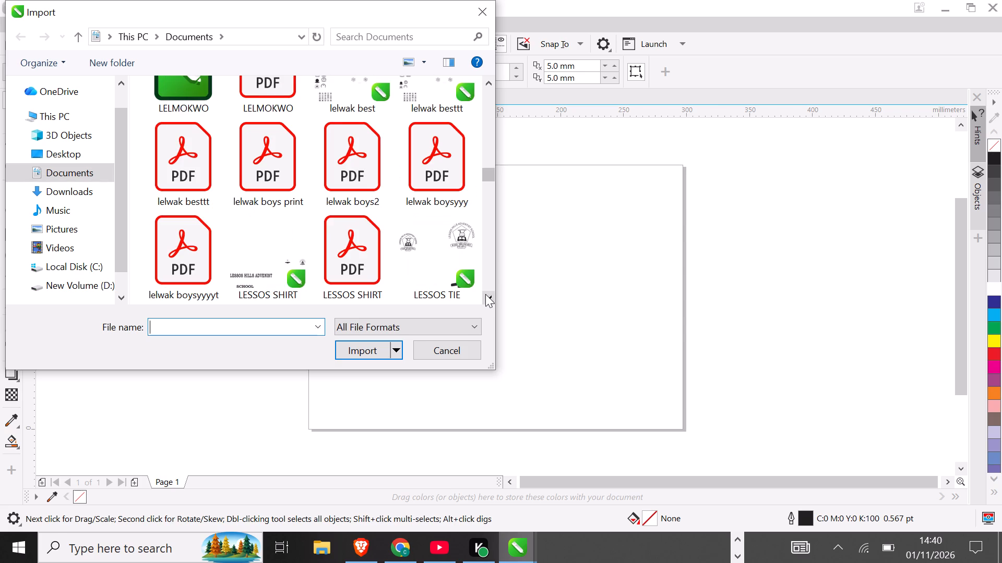
pyautogui.click(485, 294)
pyautogui.click(485, 294)
pyautogui.click(485, 294)
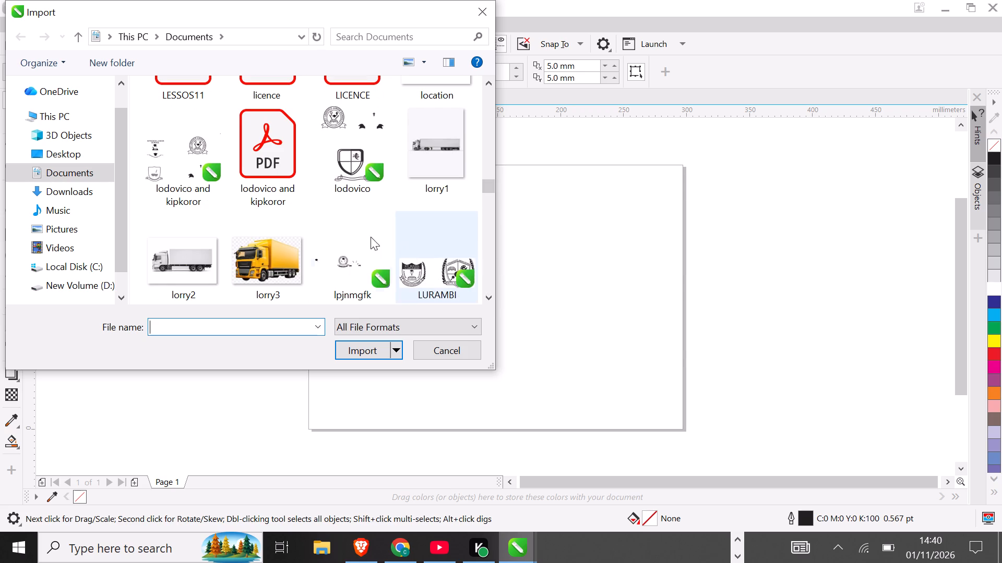
pyautogui.doubleClick(197, 181)
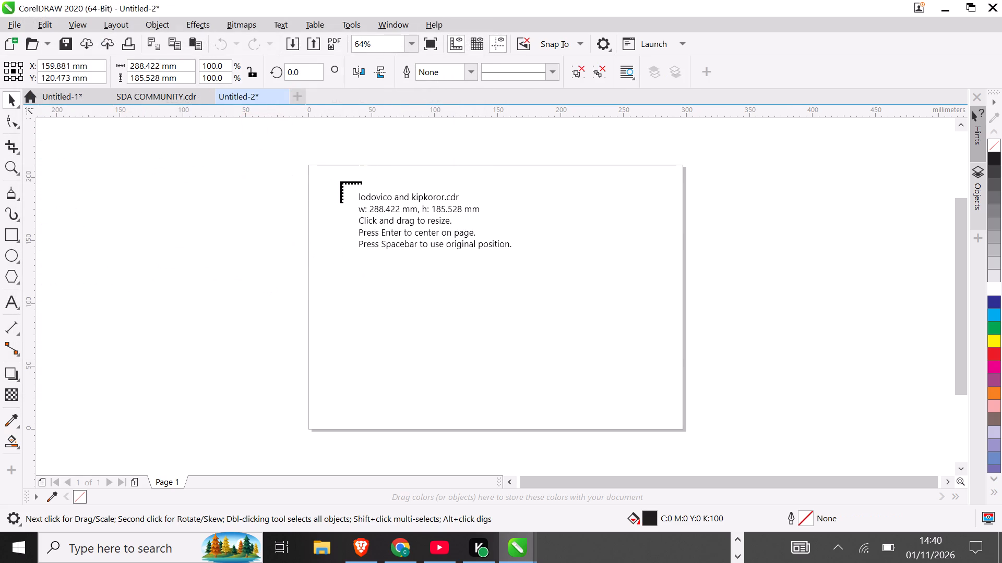
pyautogui.moveTo(313, 166); pyautogui.dragTo(671, 413)
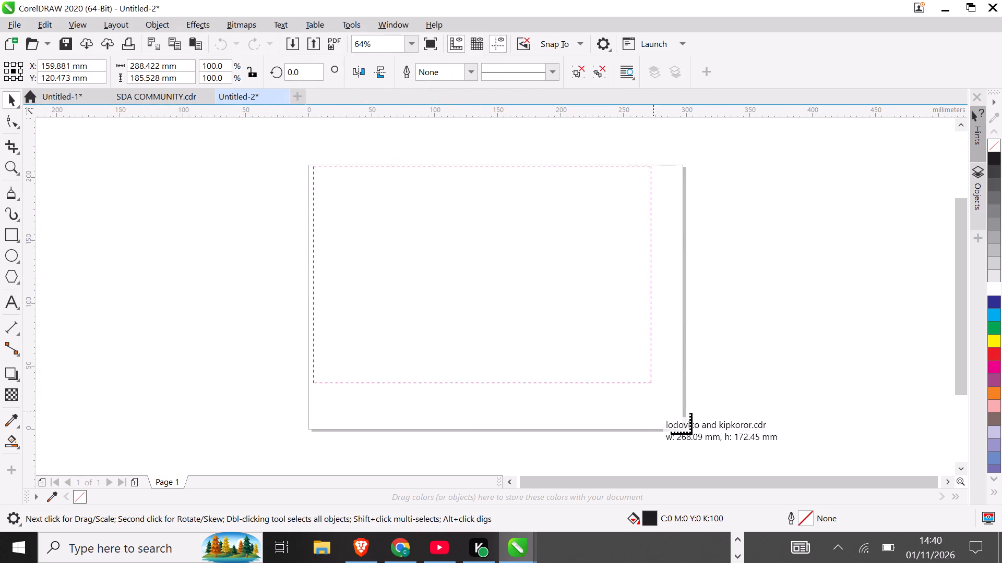
# Place the imported school logo artwork across the page at about 320 × 206 mm and ungroup it.
pyautogui.moveTo(671, 413); pyautogui.dragTo(716, 429)
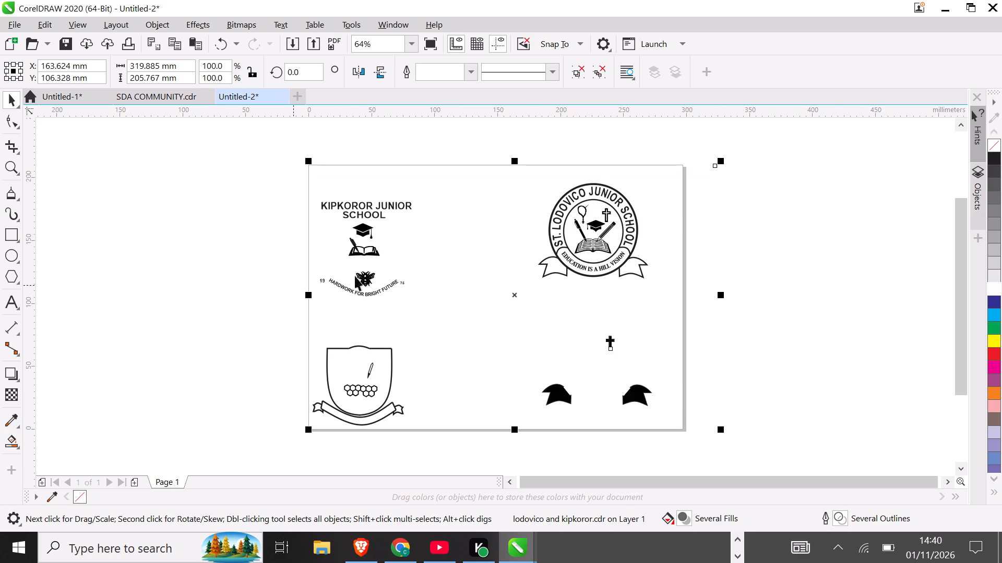
pyautogui.hotkey('ctrl', 'u')
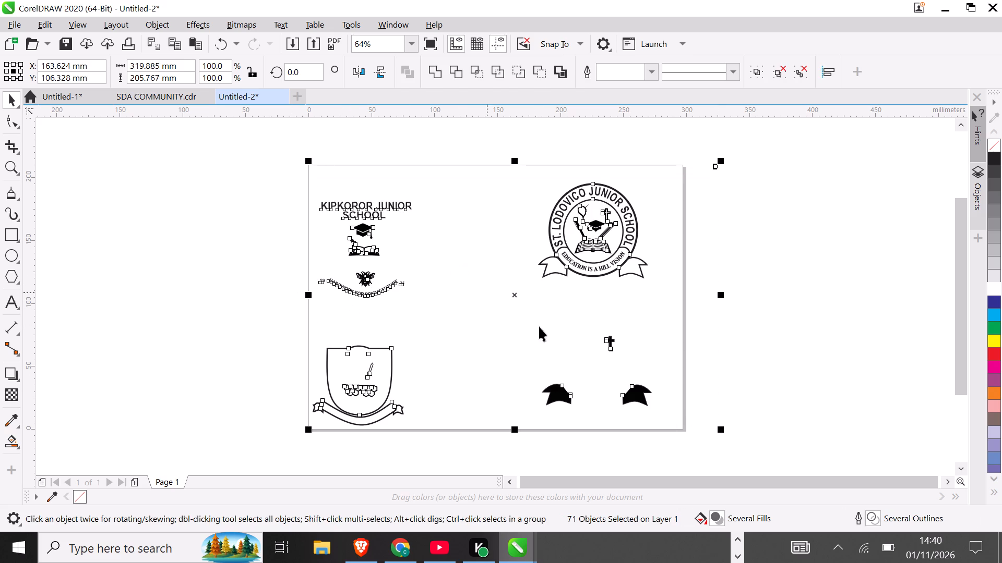
pyautogui.click(759, 325)
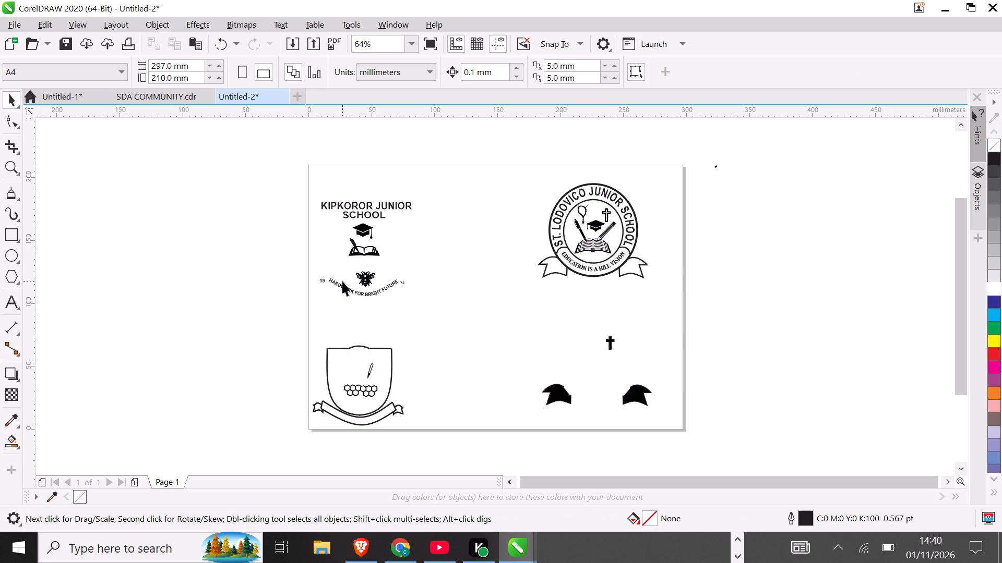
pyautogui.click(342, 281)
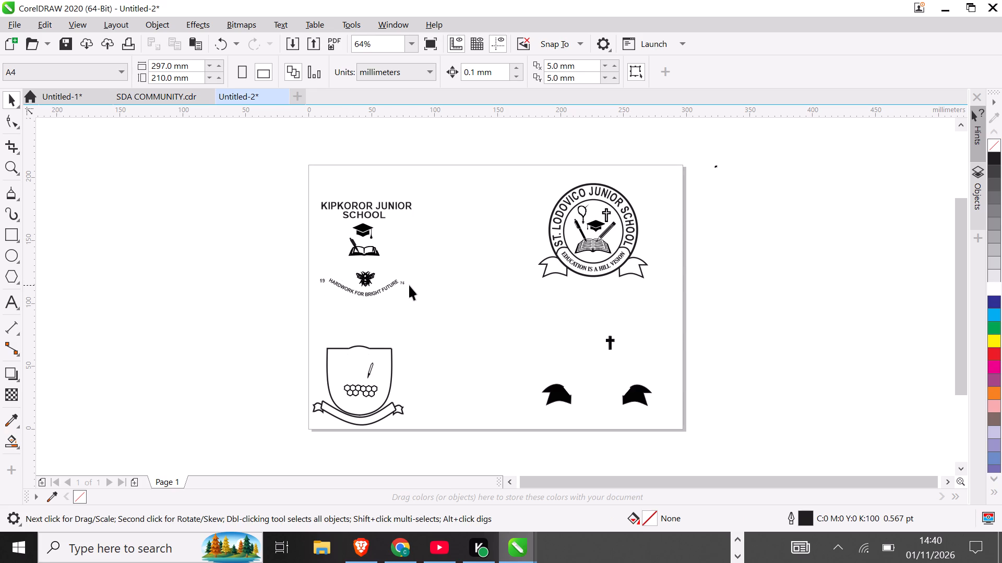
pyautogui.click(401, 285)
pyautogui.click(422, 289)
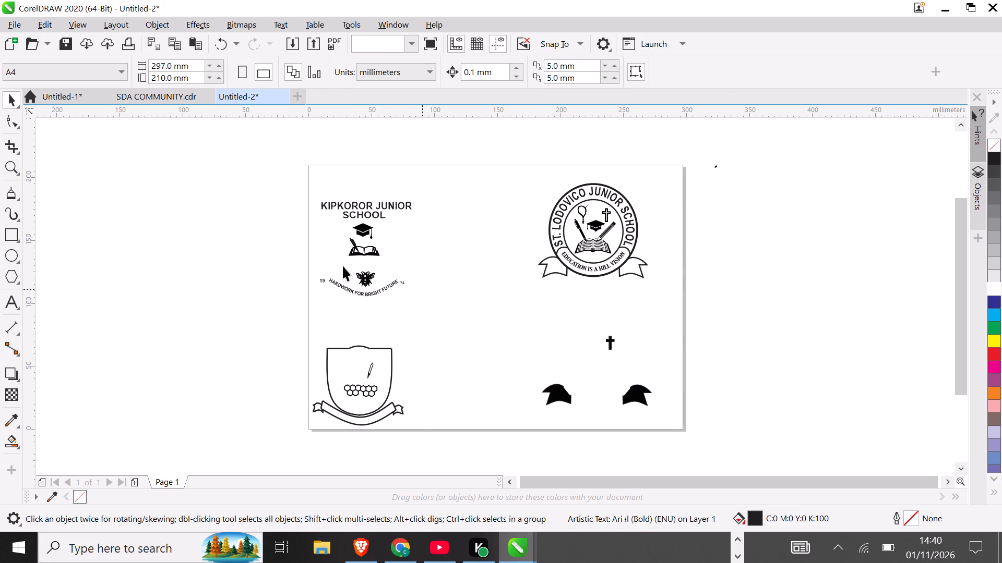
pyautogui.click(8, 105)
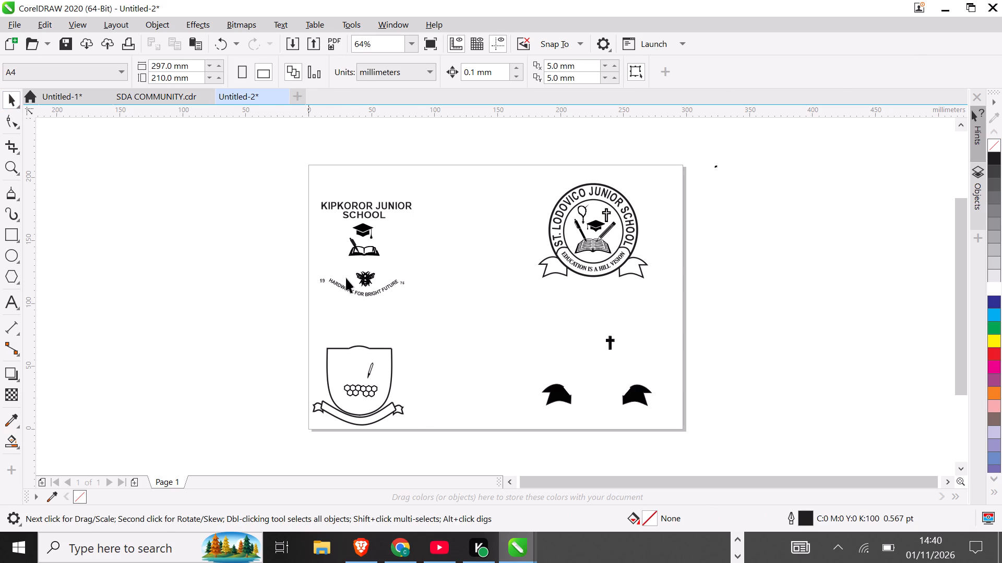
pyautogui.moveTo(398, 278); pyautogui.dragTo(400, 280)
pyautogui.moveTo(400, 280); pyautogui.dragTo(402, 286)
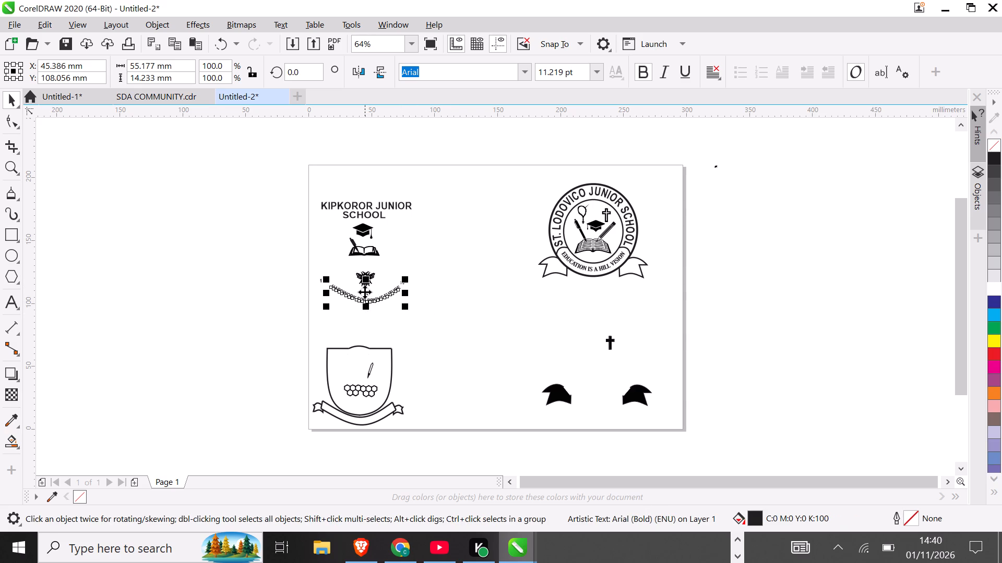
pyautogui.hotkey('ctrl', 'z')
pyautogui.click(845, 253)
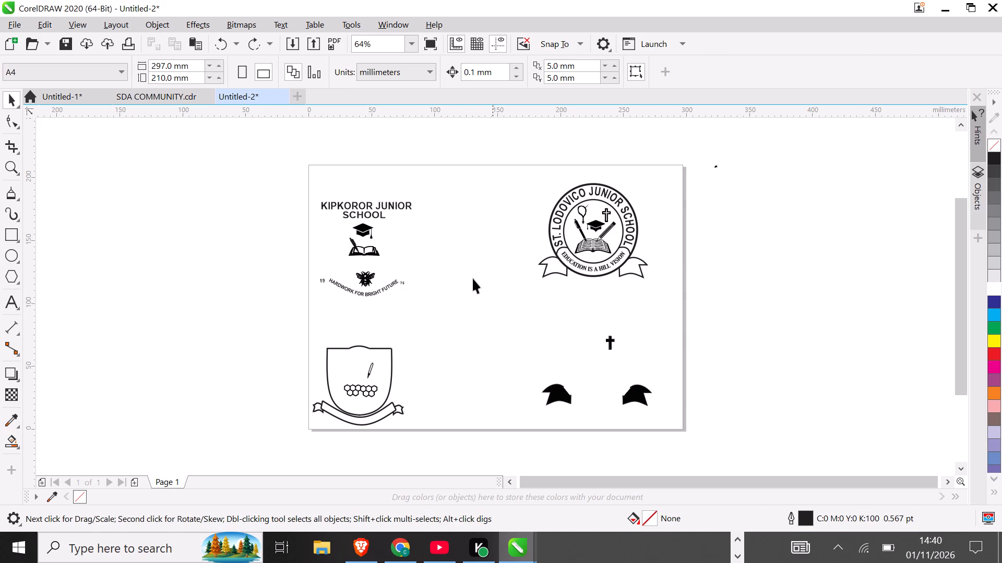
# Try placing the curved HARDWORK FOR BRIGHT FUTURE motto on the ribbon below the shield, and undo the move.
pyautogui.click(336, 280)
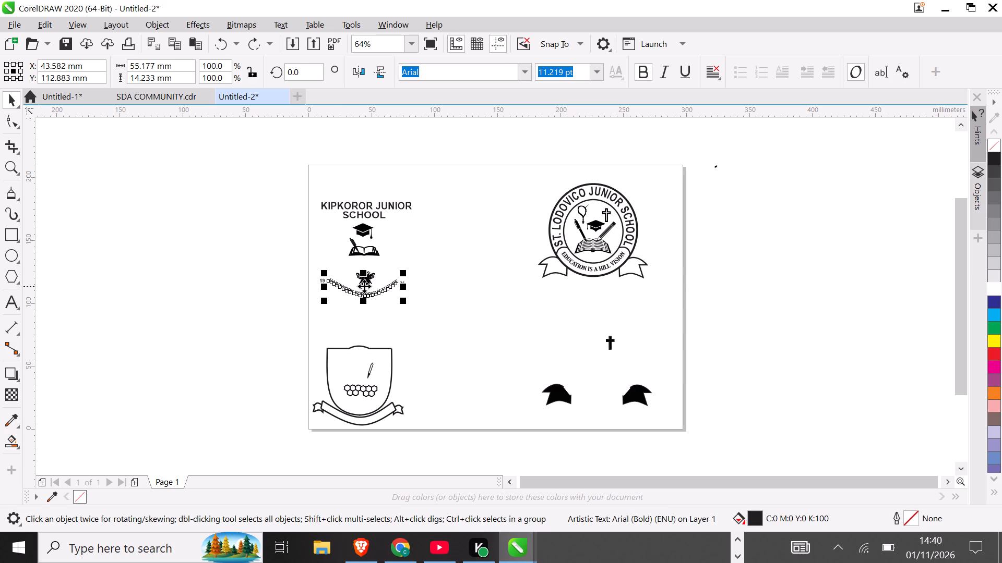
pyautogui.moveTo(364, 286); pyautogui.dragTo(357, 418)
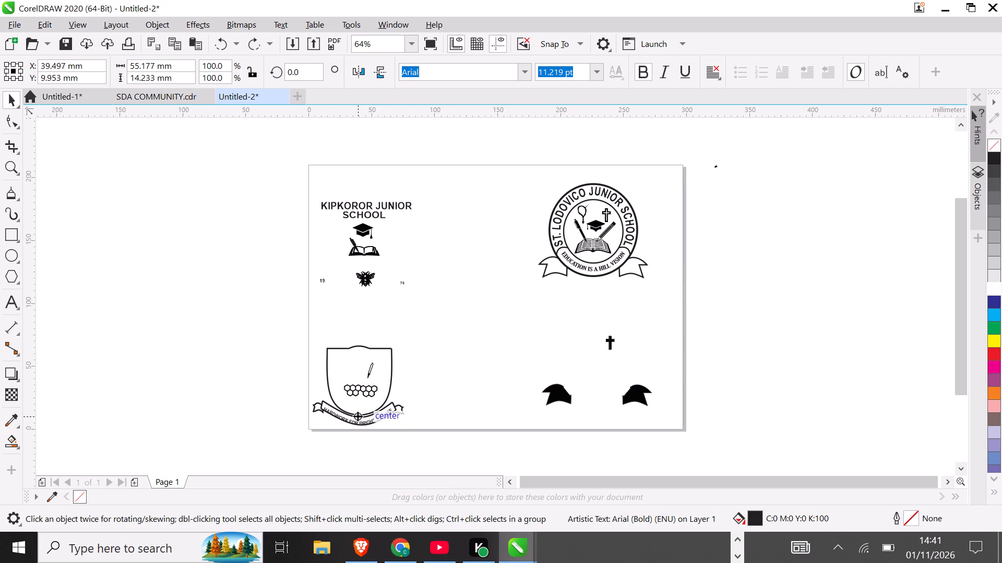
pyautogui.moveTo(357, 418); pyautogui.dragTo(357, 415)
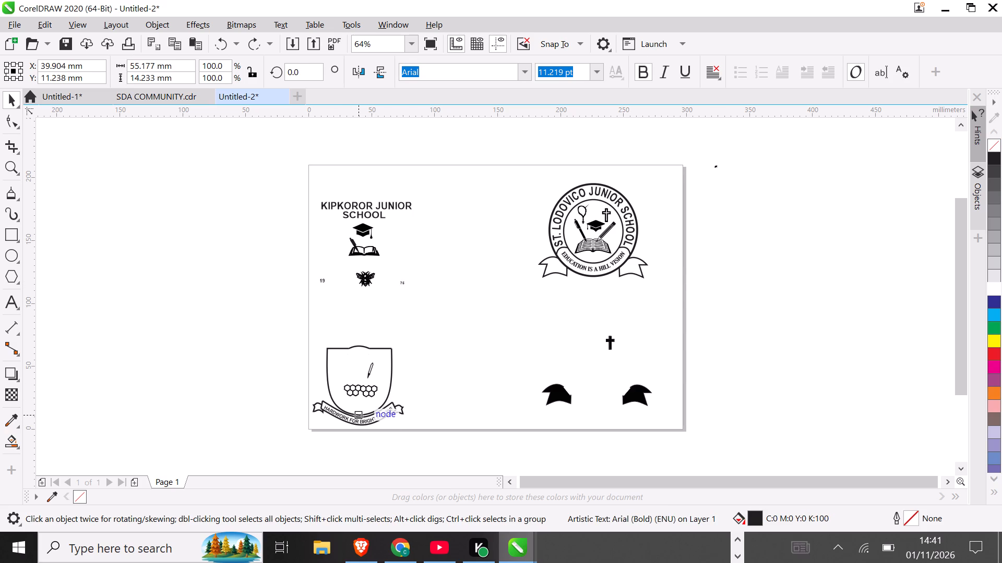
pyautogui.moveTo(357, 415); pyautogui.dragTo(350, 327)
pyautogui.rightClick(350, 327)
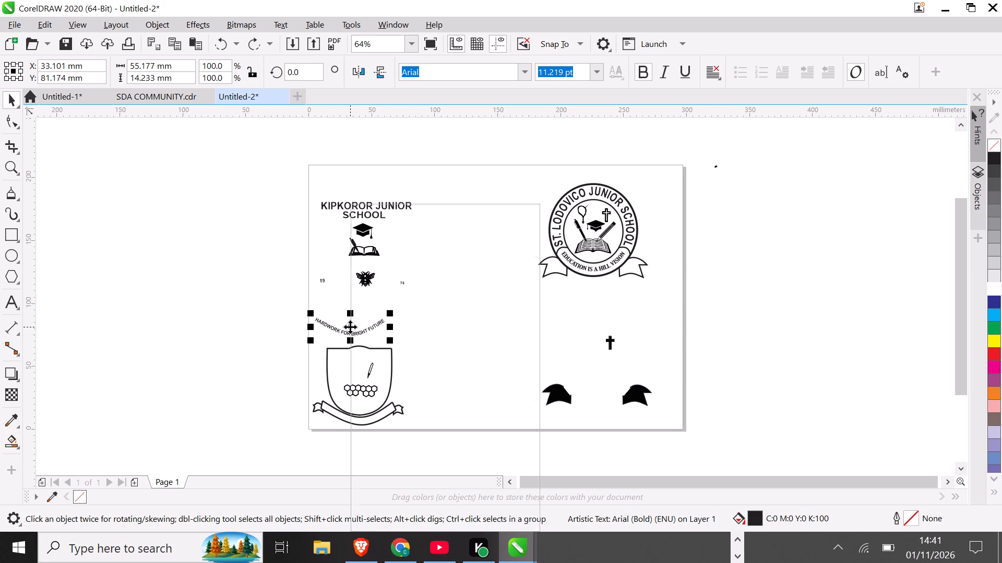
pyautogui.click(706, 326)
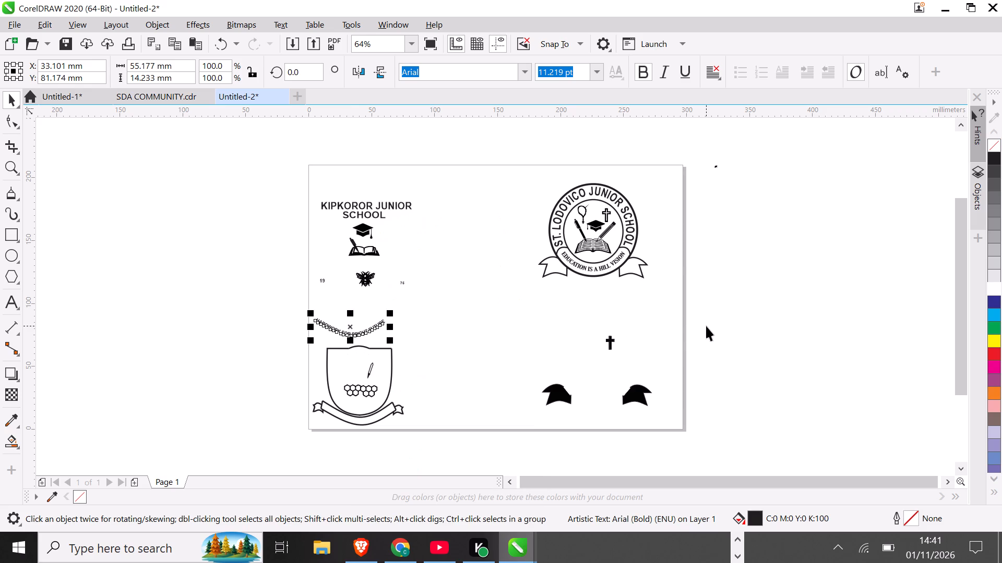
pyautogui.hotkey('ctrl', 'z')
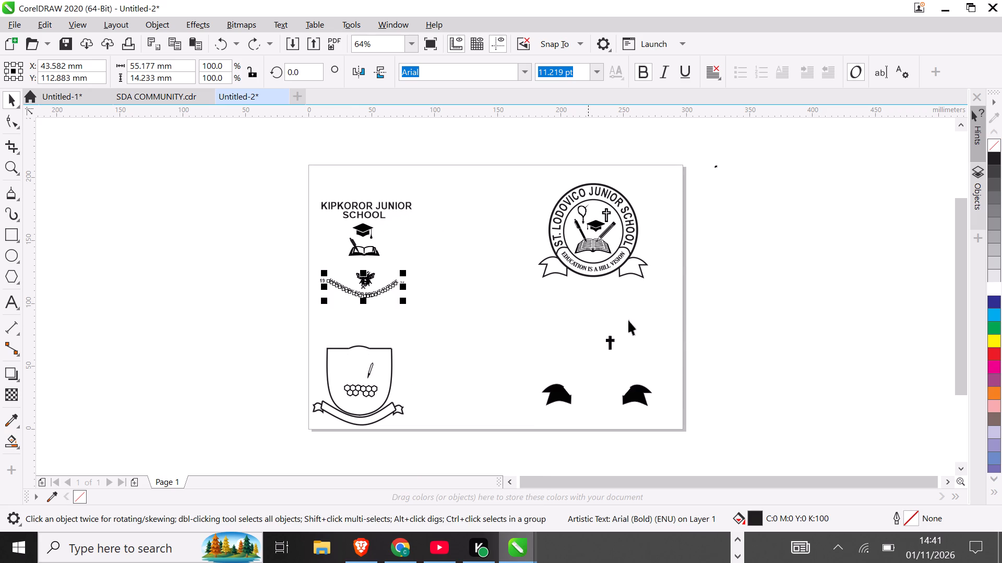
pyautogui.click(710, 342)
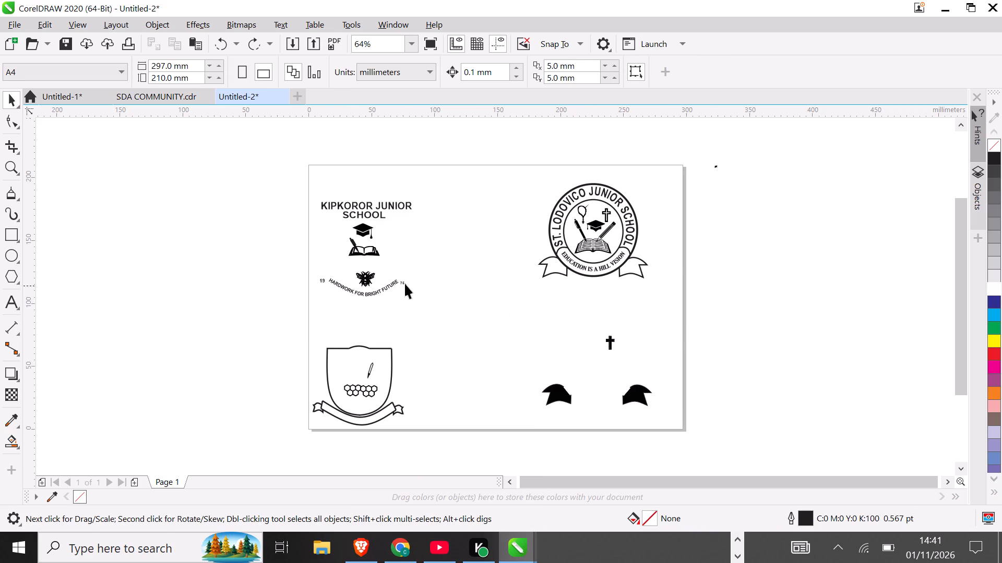
# Enlarge the small year digits 75 at the end of the curved motto to about 12.8 pt.
pyautogui.moveTo(399, 271); pyautogui.dragTo(407, 297)
pyautogui.moveTo(407, 297); pyautogui.dragTo(407, 298)
pyautogui.click(408, 274)
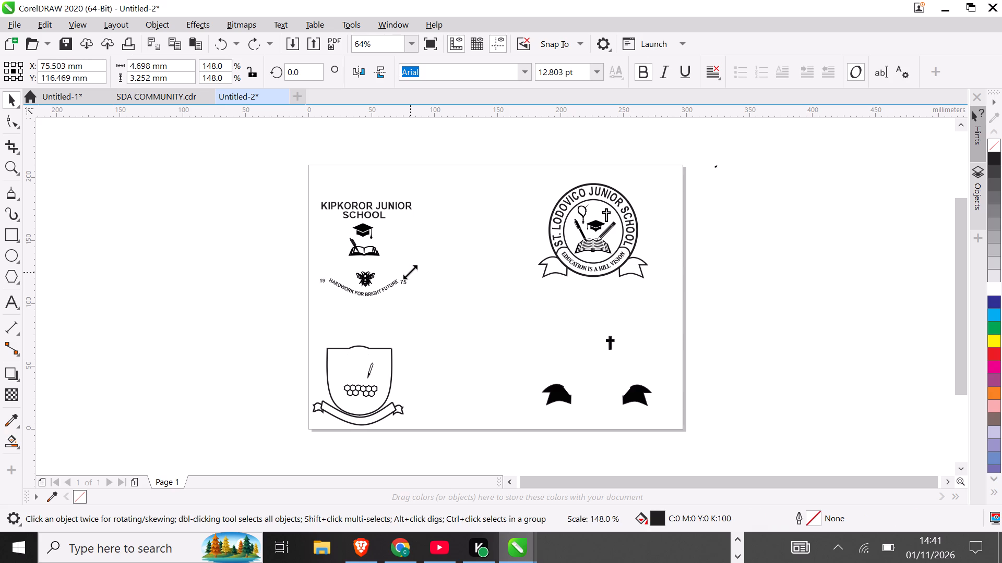
pyautogui.click(741, 305)
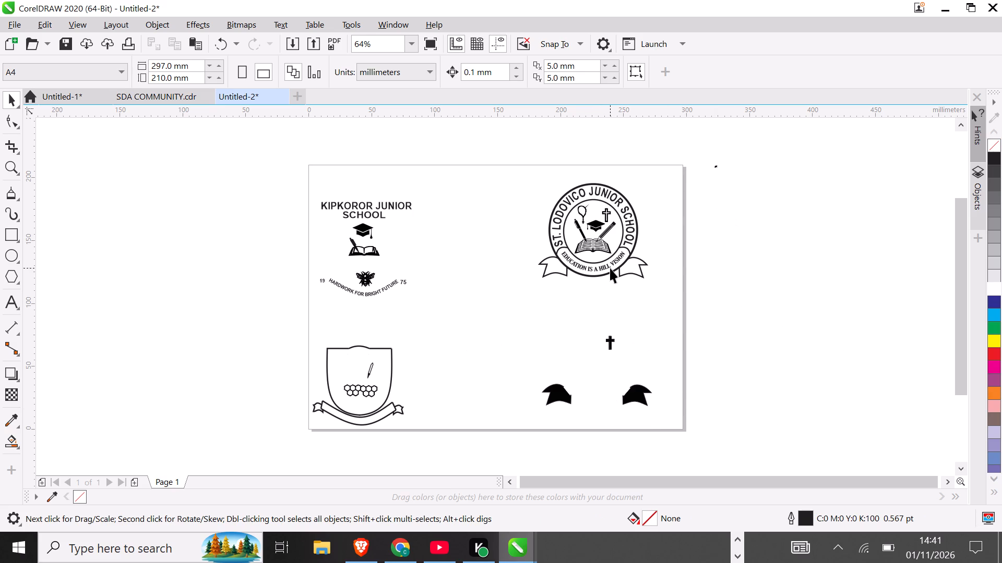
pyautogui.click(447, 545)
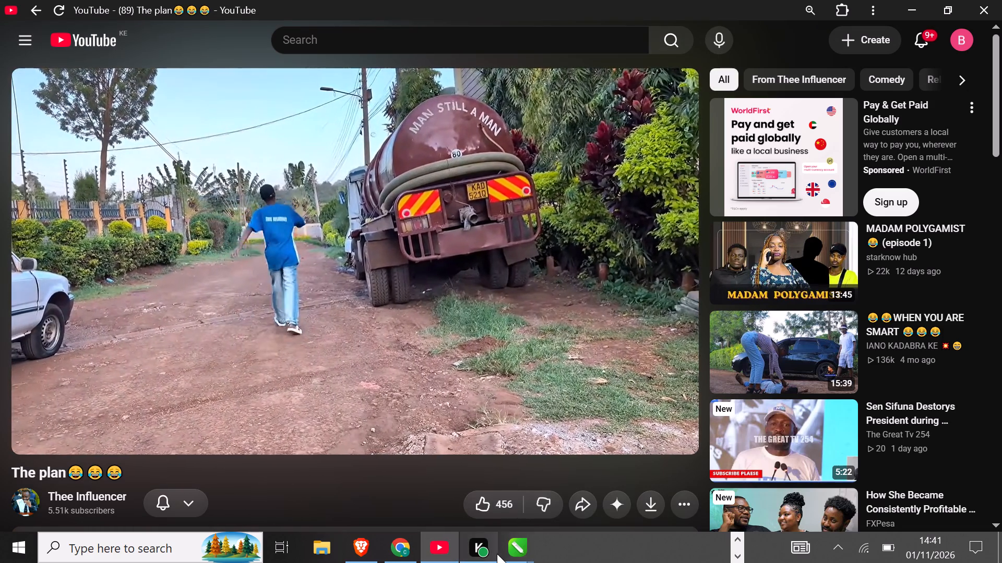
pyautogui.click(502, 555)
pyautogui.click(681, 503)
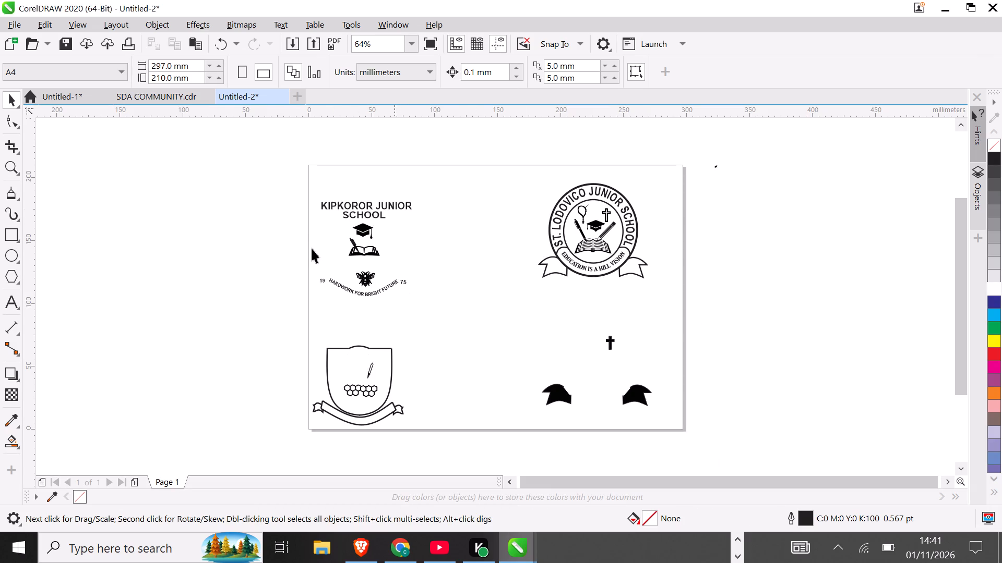
# Select the Kipkoror Junior School artwork above the shield, from the school name down to the curved motto and year digits.
pyautogui.moveTo(287, 178); pyautogui.dragTo(402, 317)
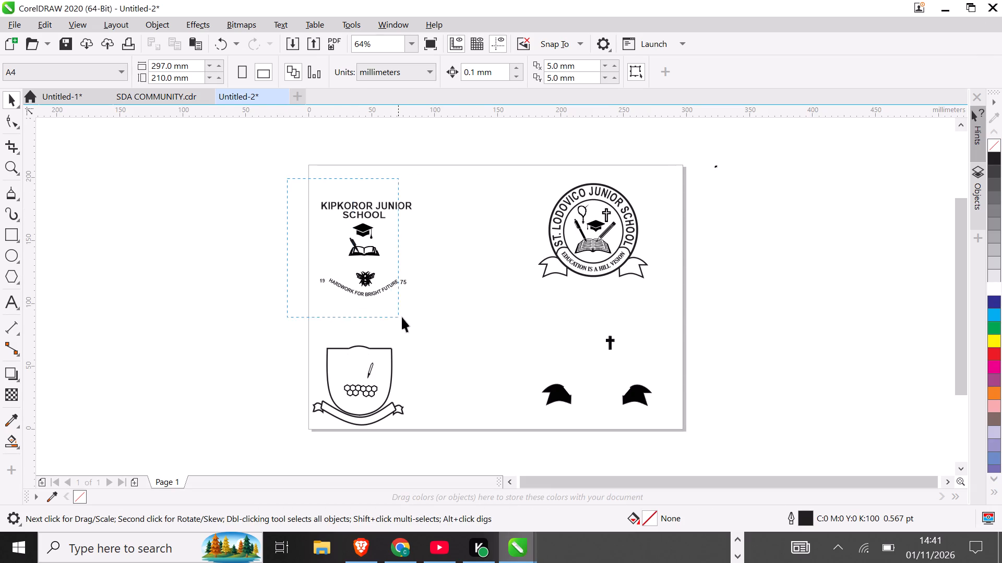
pyautogui.moveTo(402, 317); pyautogui.dragTo(433, 312)
pyautogui.click(362, 244)
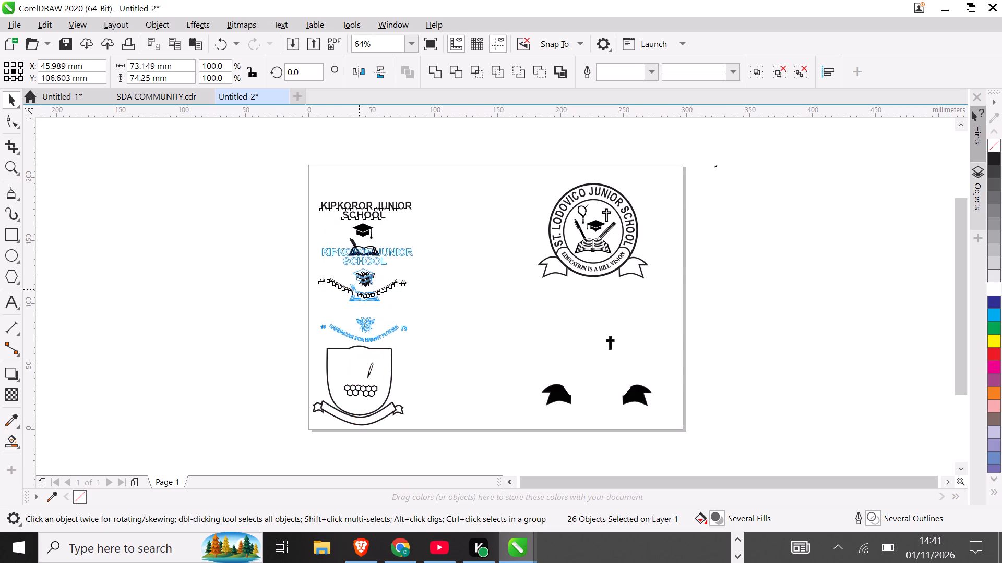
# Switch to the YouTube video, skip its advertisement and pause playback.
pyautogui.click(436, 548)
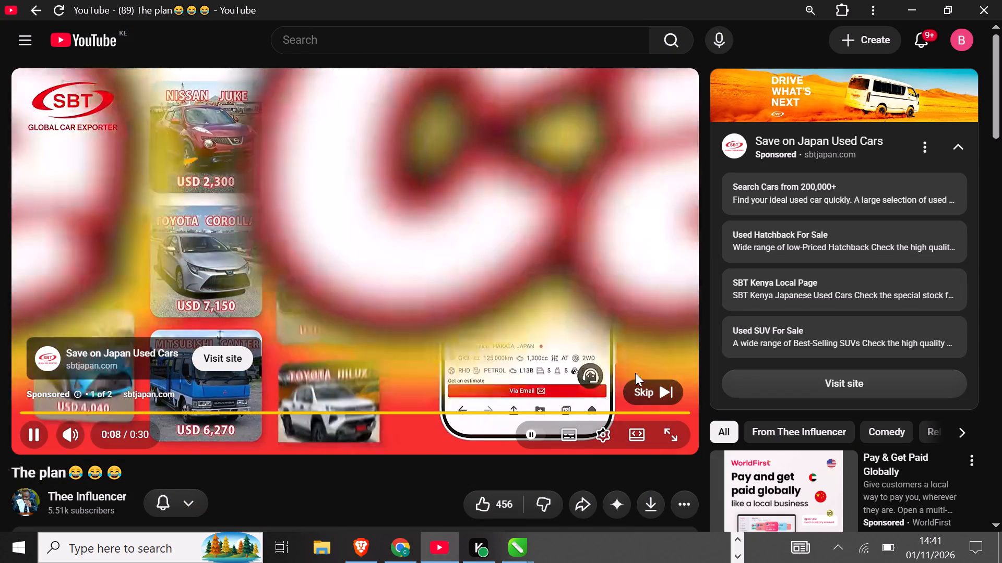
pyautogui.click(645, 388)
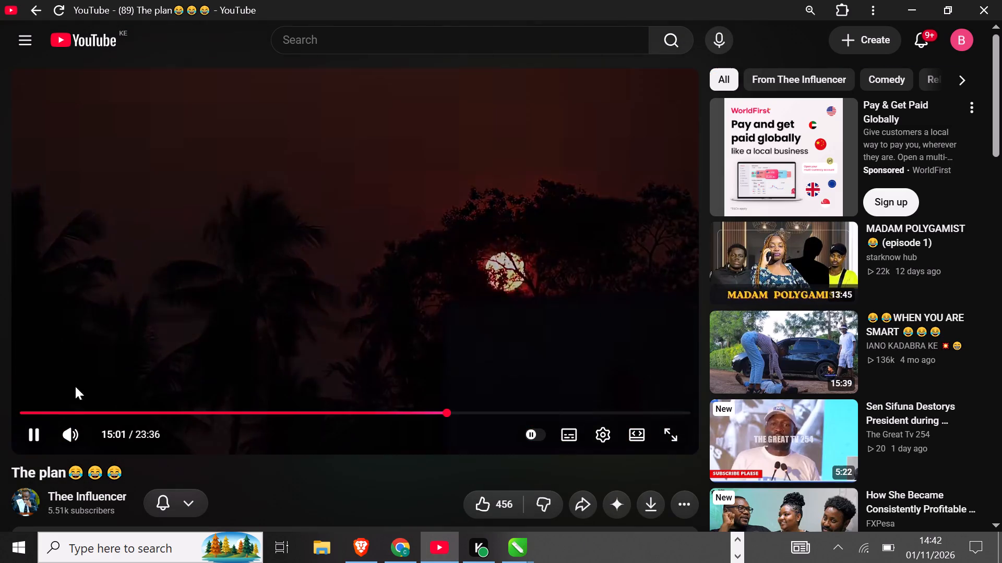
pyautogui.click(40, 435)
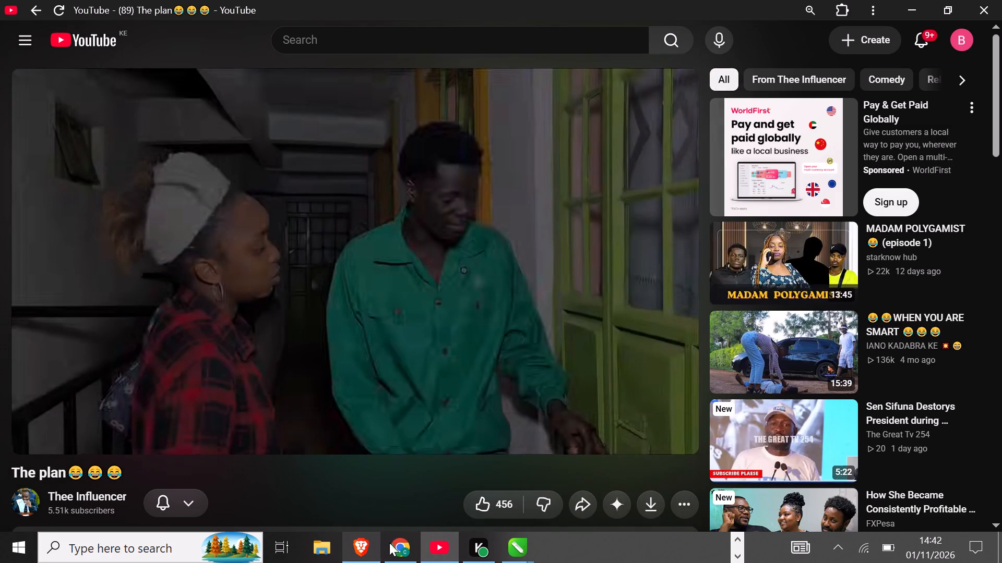
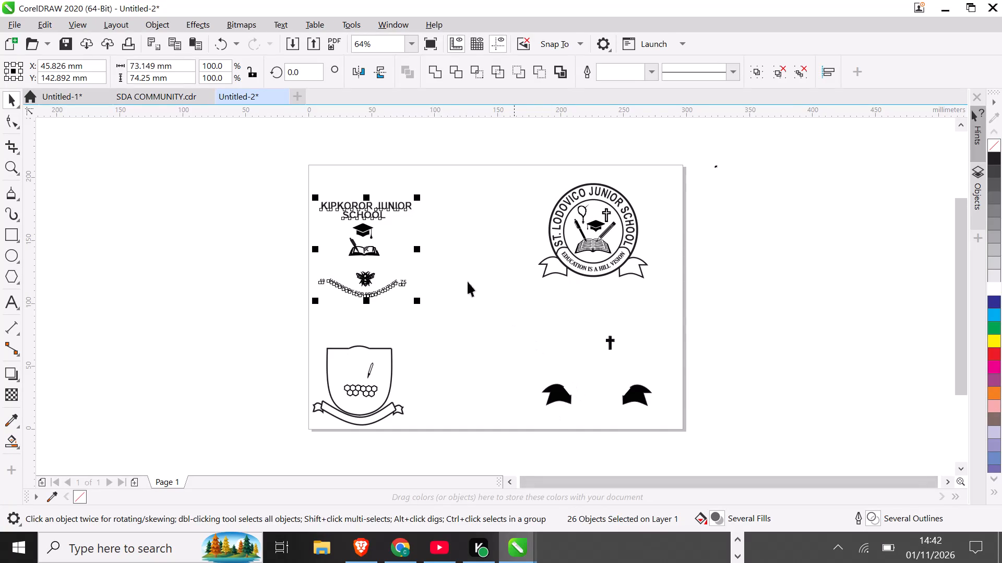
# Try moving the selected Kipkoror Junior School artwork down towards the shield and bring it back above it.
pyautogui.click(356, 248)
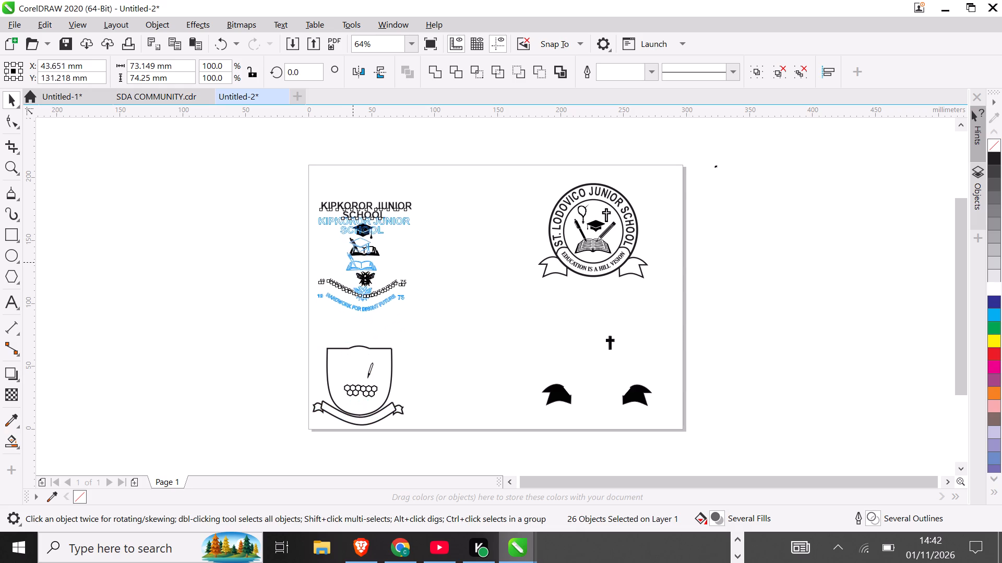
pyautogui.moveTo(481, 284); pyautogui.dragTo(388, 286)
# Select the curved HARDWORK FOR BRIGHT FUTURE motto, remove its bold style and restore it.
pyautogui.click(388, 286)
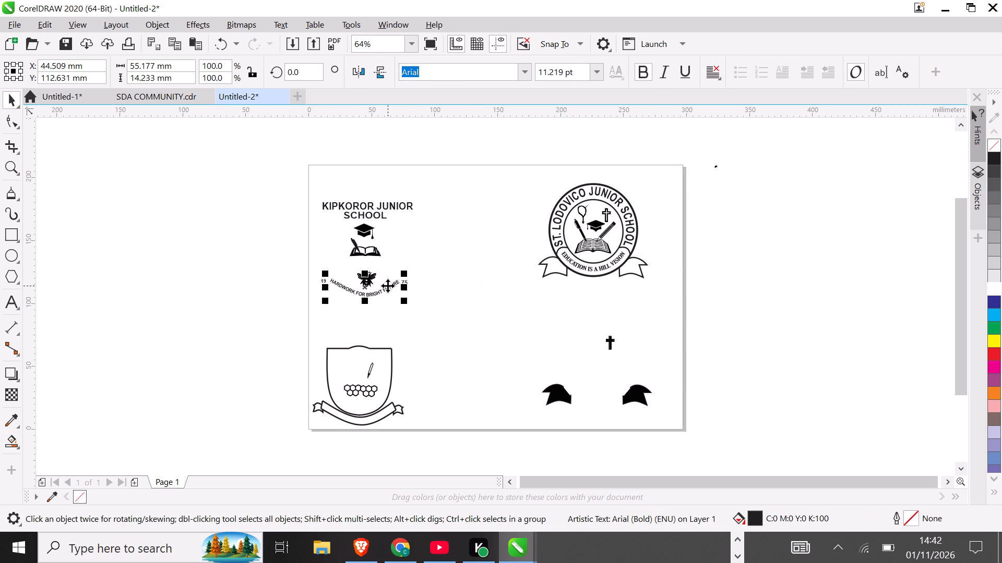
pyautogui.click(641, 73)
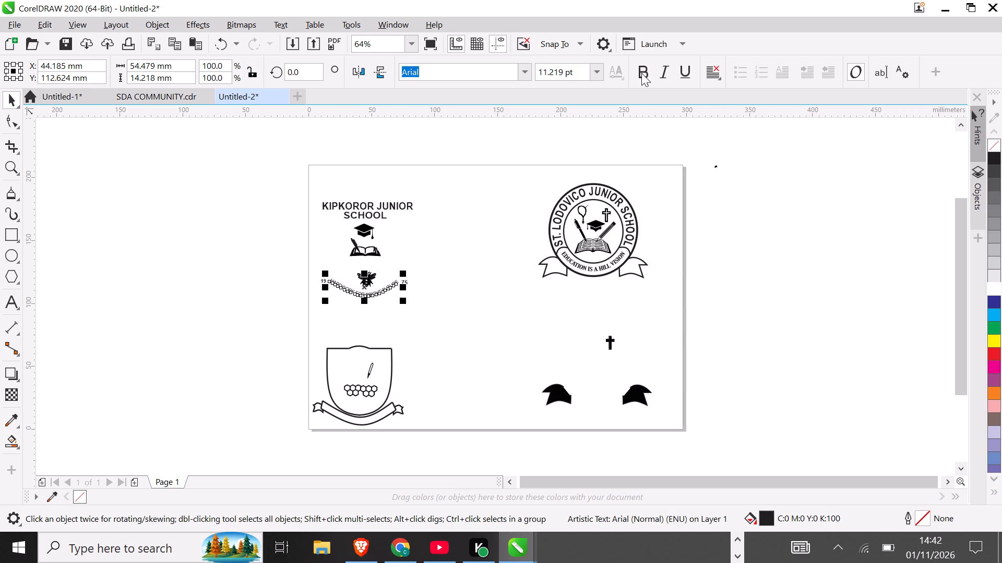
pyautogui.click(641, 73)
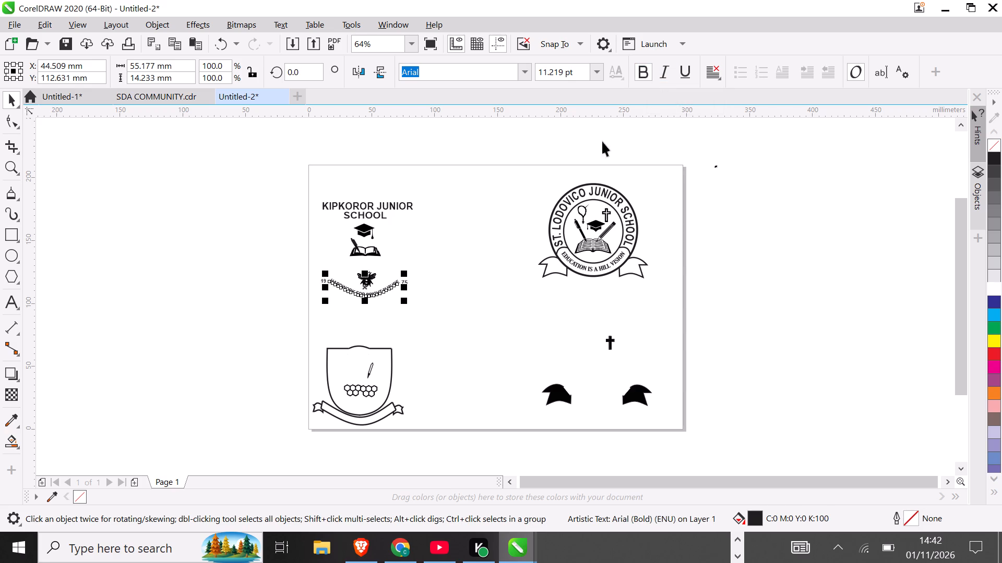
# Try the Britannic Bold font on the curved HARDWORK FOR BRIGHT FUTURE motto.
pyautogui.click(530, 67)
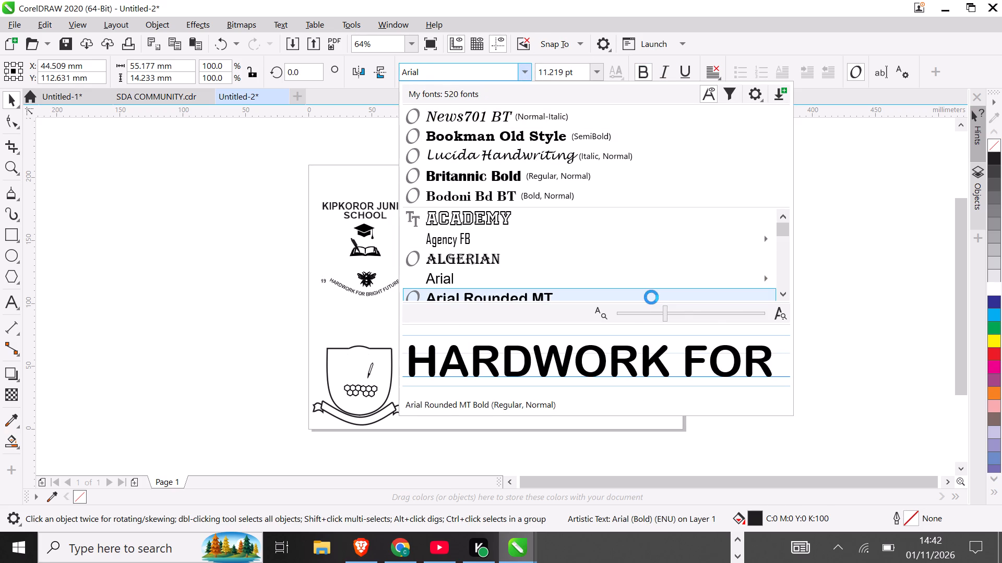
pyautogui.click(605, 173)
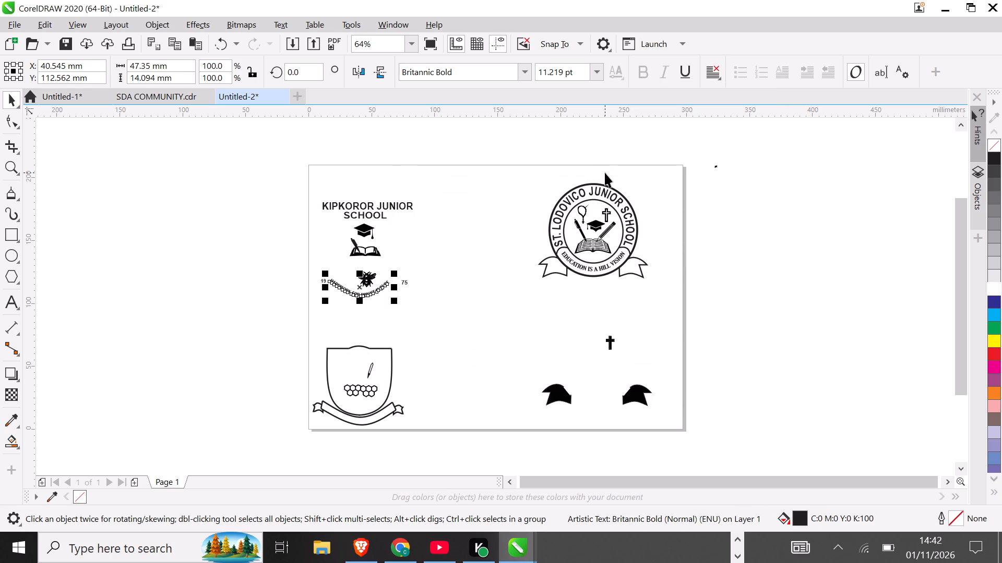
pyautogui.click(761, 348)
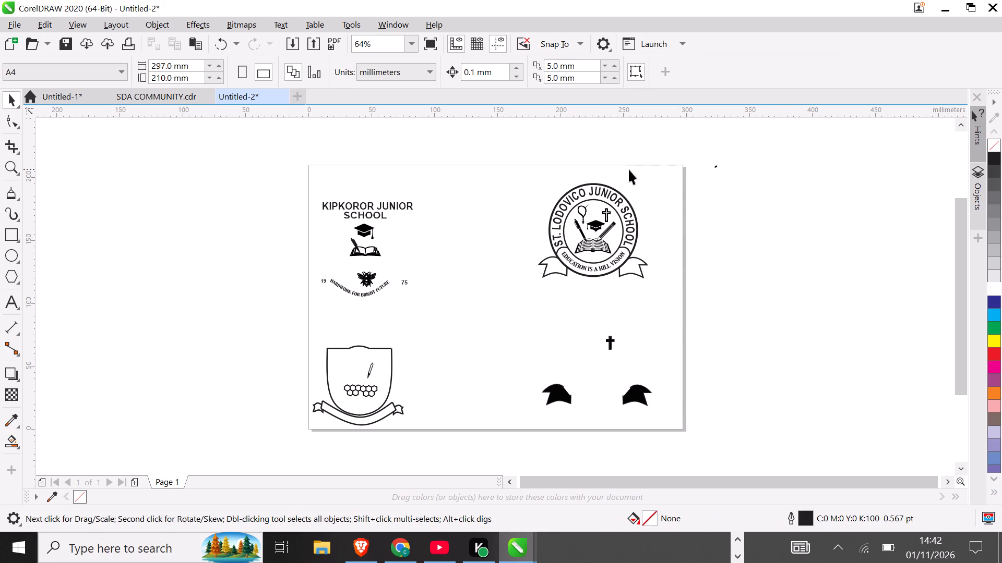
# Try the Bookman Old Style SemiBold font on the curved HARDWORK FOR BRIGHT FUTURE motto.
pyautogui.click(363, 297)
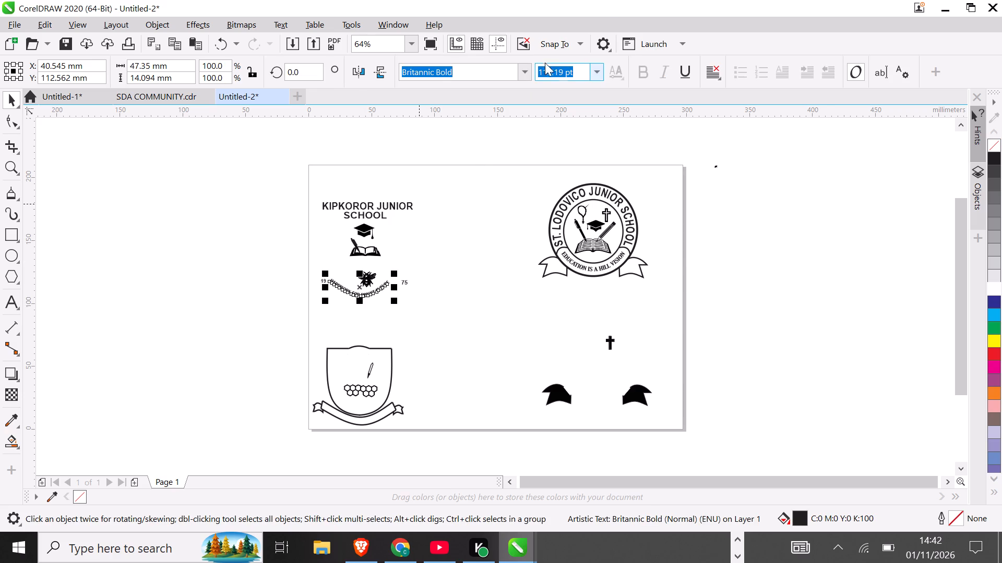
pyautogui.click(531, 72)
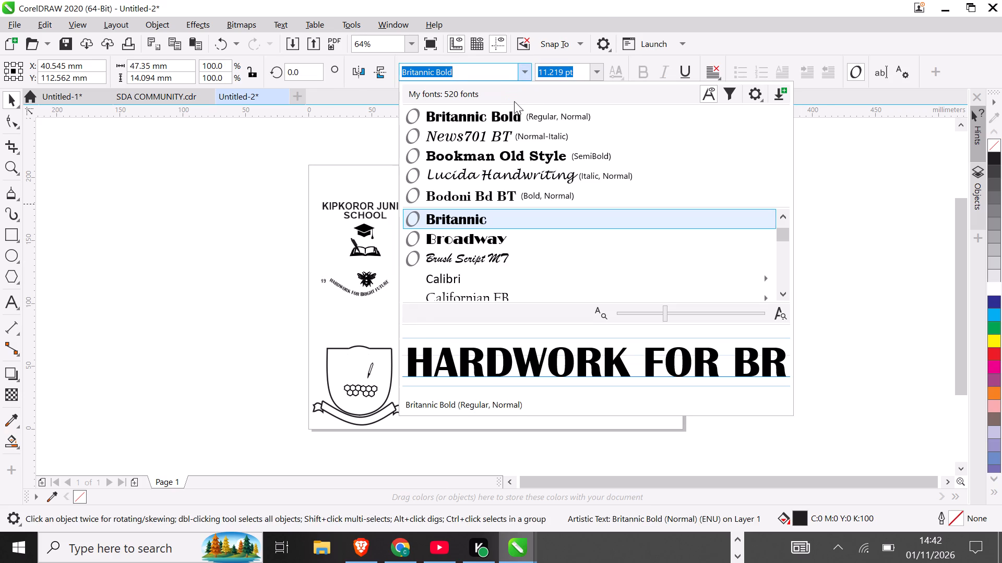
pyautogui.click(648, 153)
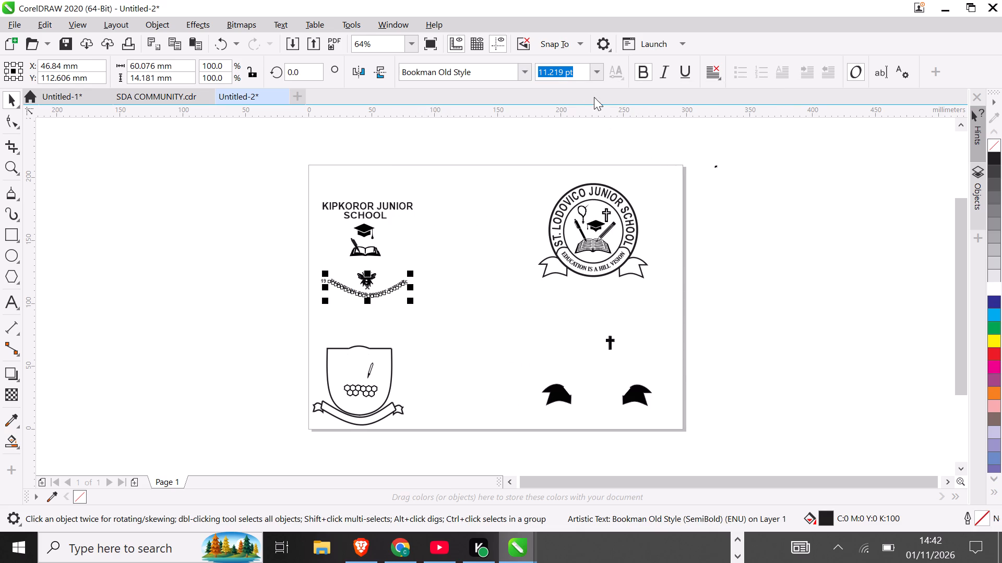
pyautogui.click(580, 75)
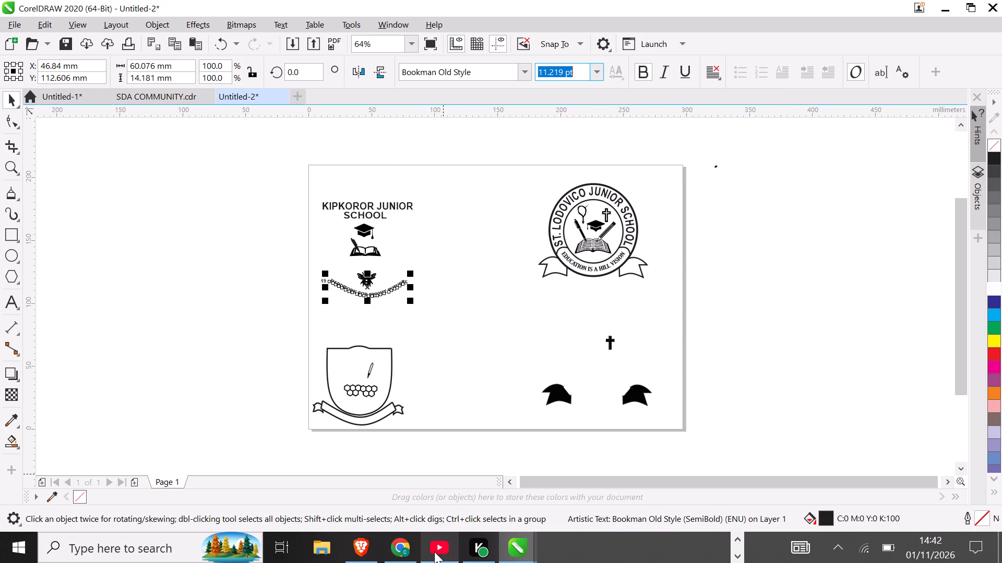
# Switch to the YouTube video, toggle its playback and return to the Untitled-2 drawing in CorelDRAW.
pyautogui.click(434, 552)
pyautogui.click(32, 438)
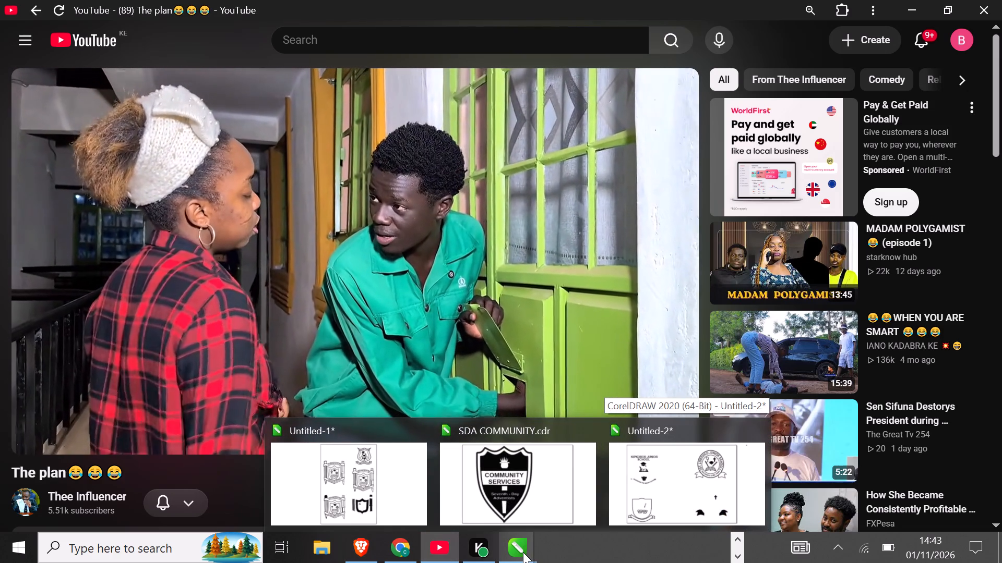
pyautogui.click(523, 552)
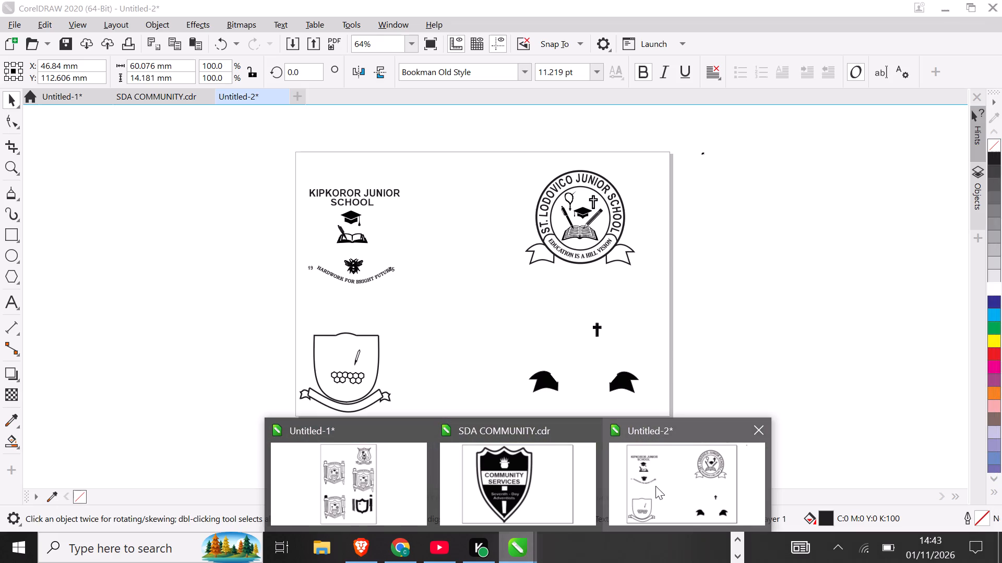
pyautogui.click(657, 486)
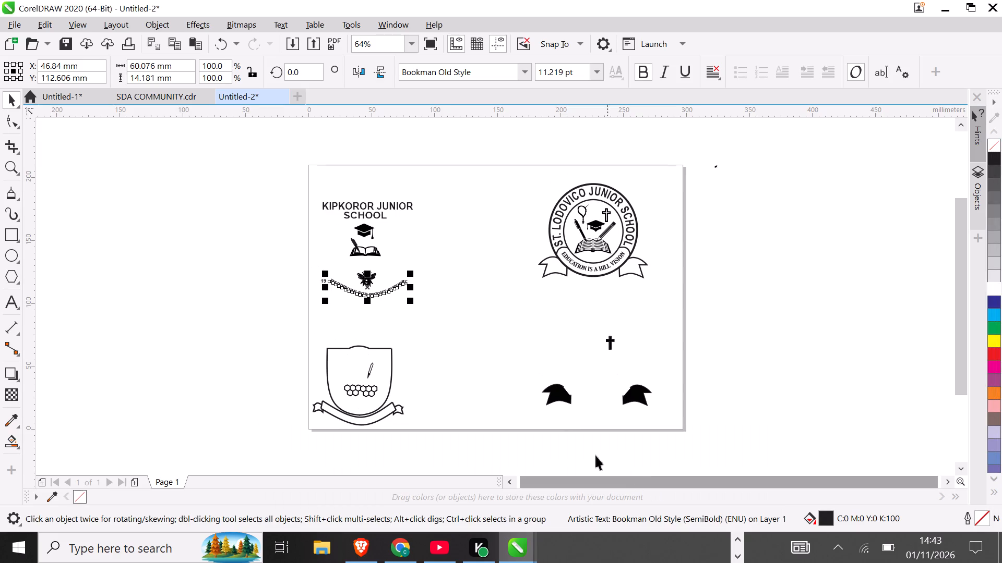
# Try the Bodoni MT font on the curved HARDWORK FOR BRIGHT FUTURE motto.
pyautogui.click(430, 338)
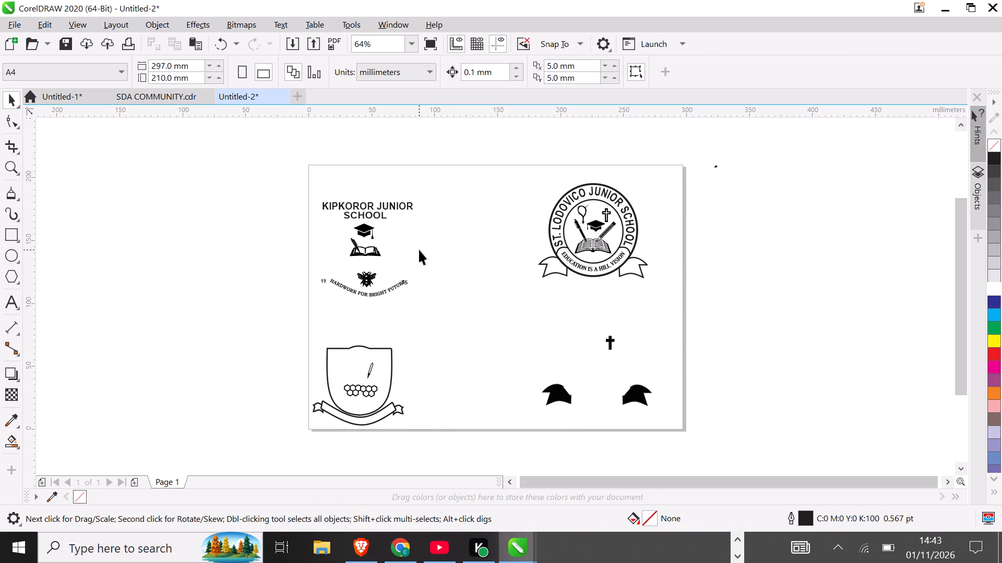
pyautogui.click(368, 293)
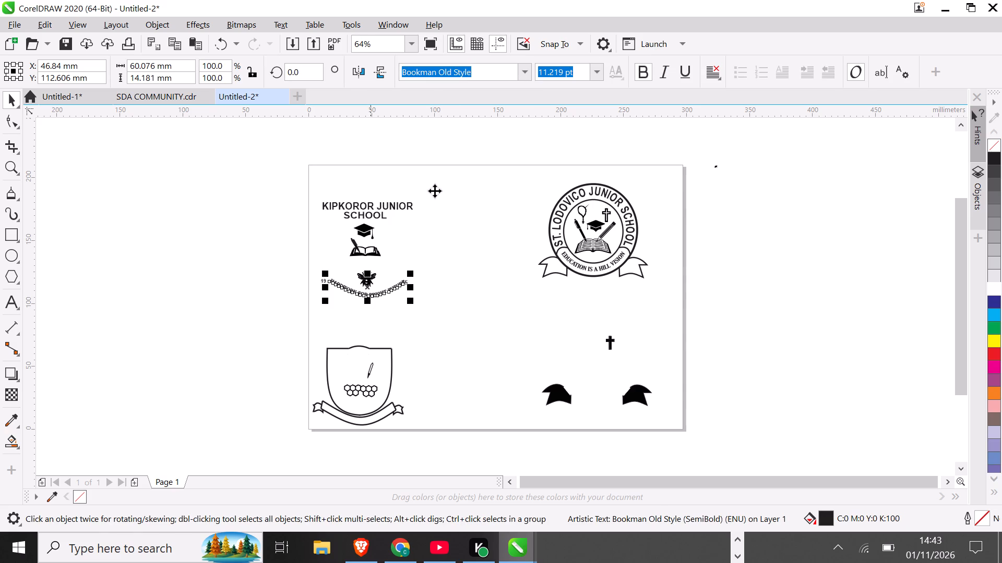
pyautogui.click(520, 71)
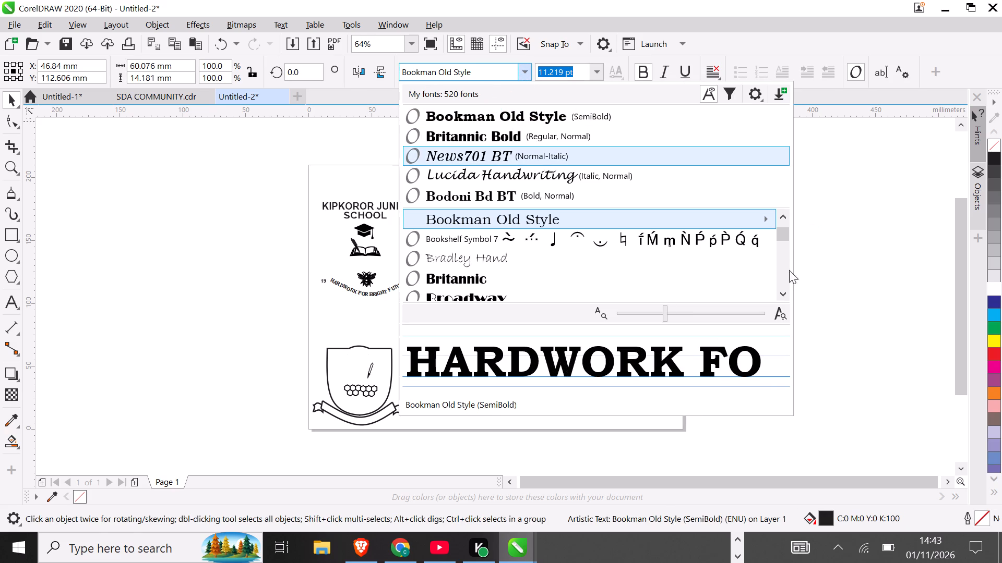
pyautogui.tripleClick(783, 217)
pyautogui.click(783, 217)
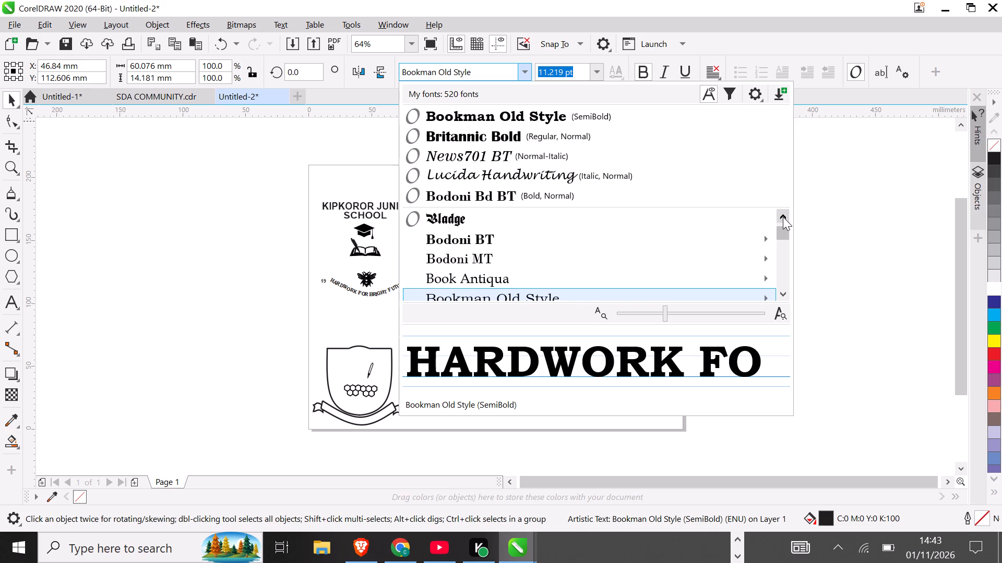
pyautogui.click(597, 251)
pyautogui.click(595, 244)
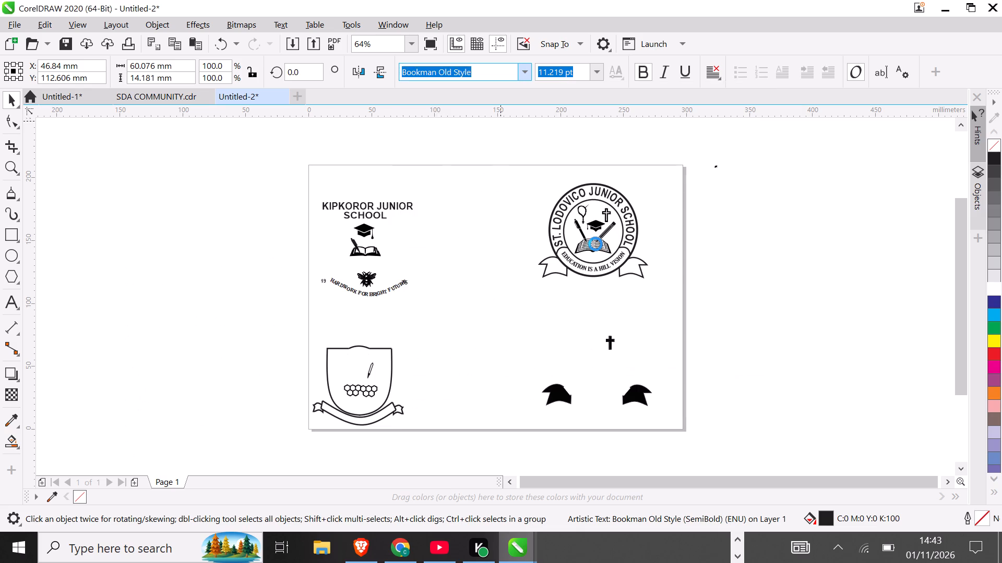
# Set the curved HARDWORK FOR BRIGHT FUTURE motto in bold Arial.
pyautogui.click(389, 286)
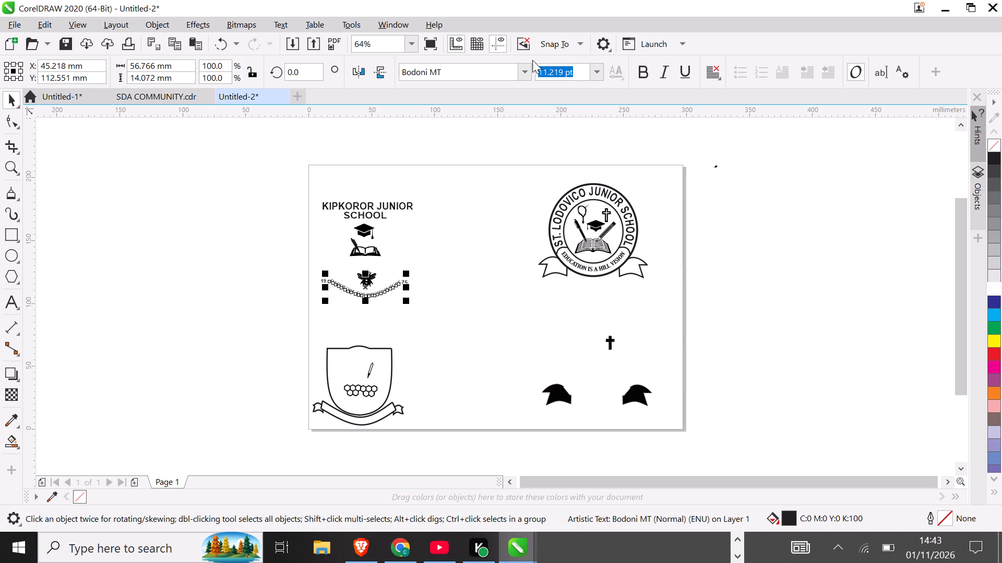
pyautogui.click(487, 74)
pyautogui.press('BackSpace')
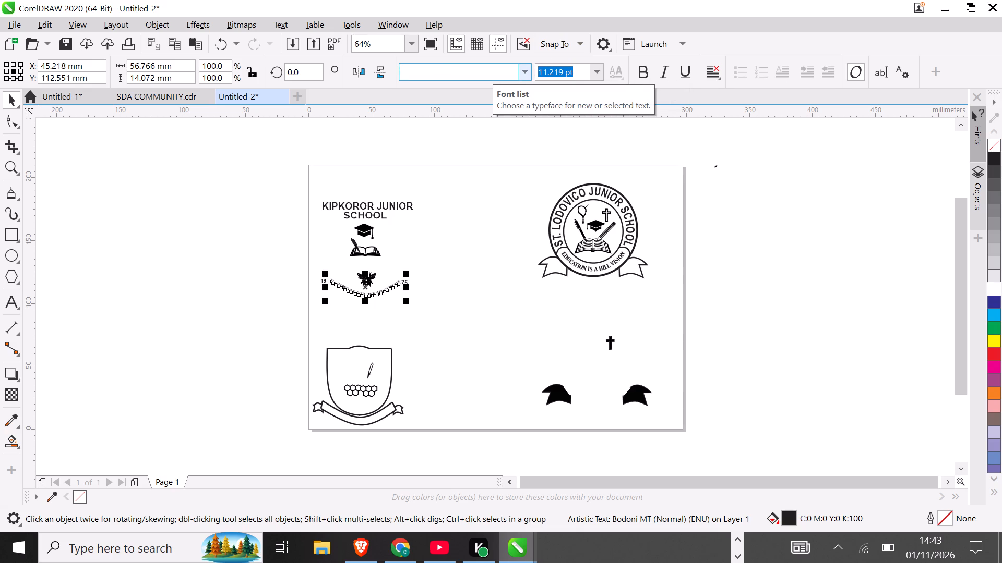
pyautogui.write('ARIAL')
pyautogui.press('Return')
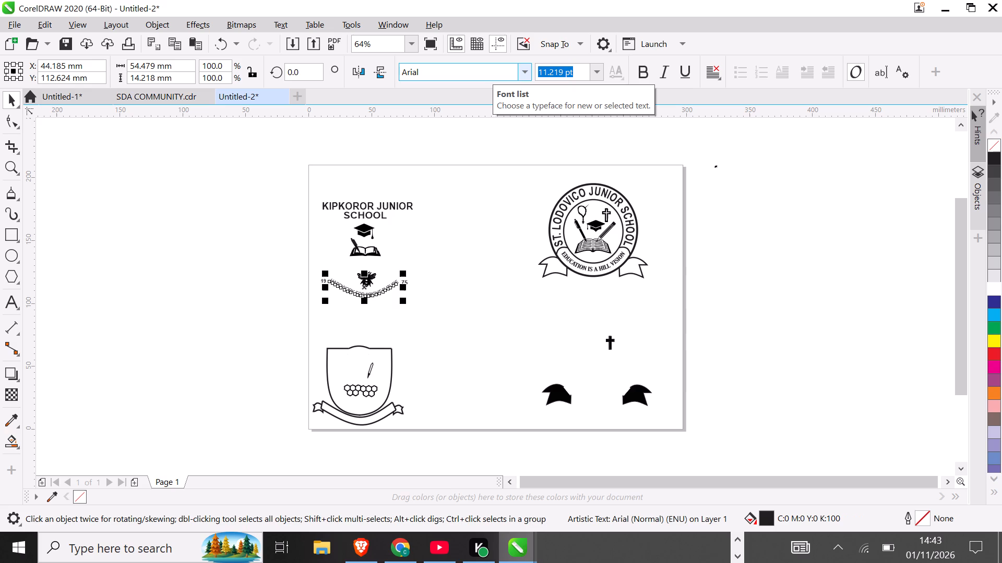
pyautogui.doubleClick(519, 72)
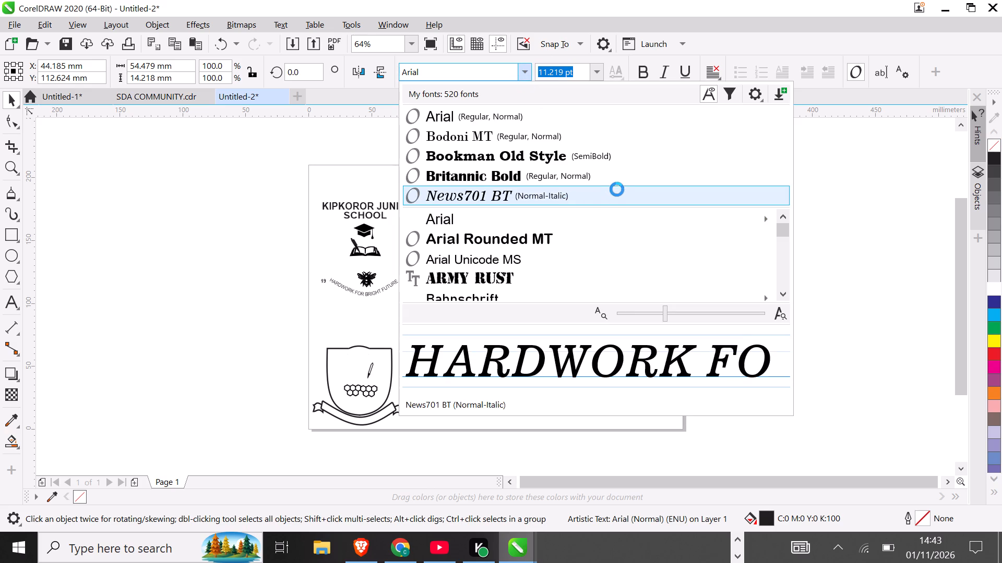
pyautogui.click(642, 118)
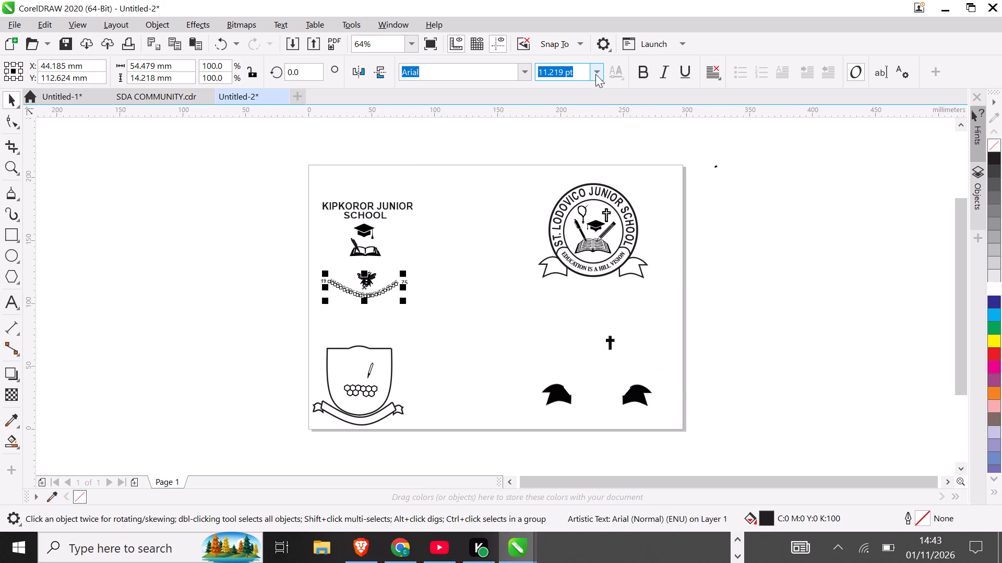
pyautogui.click(641, 68)
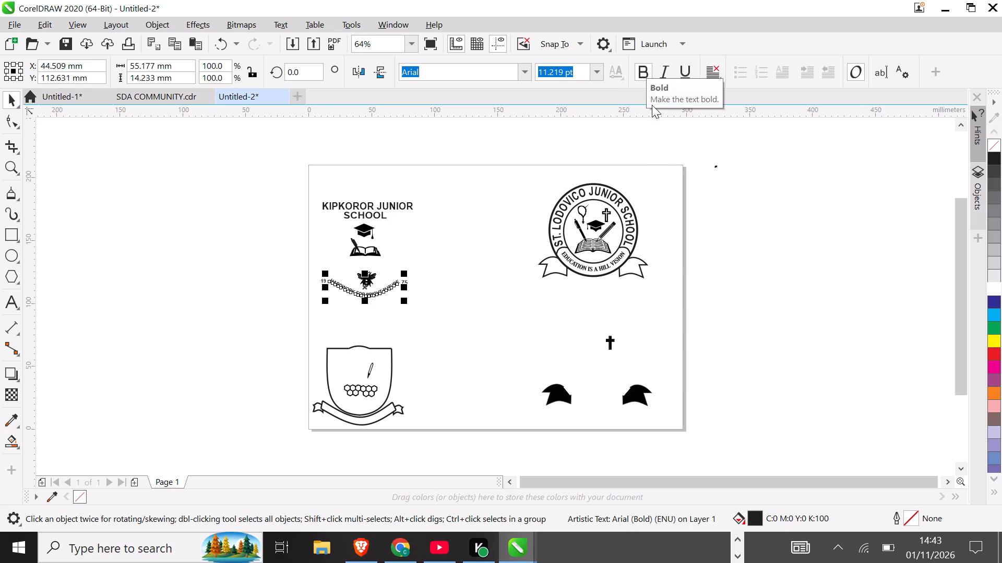
pyautogui.click(734, 236)
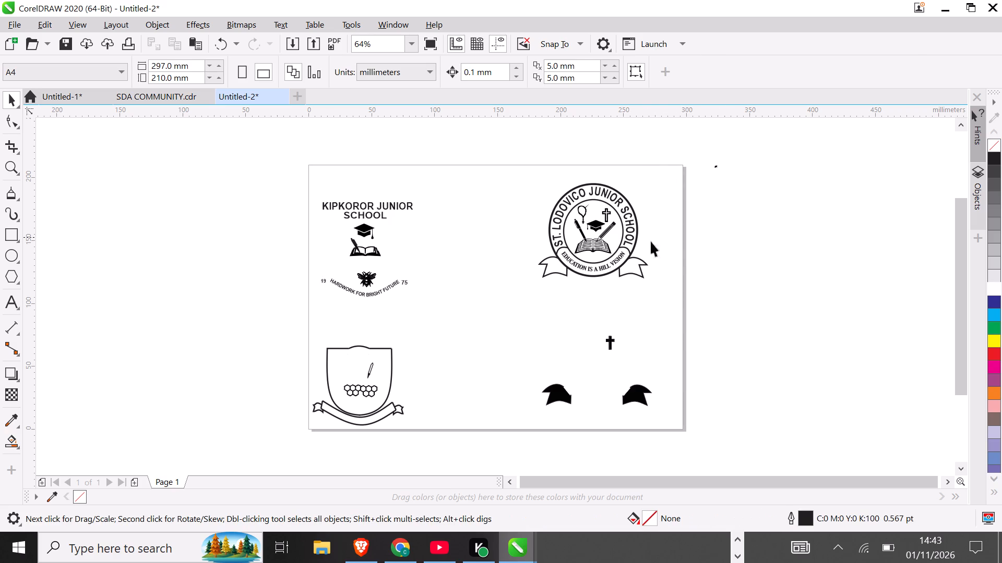
# Shrink the year digits 75 at the end of the curved motto to about 10.3 pt.
pyautogui.click(407, 285)
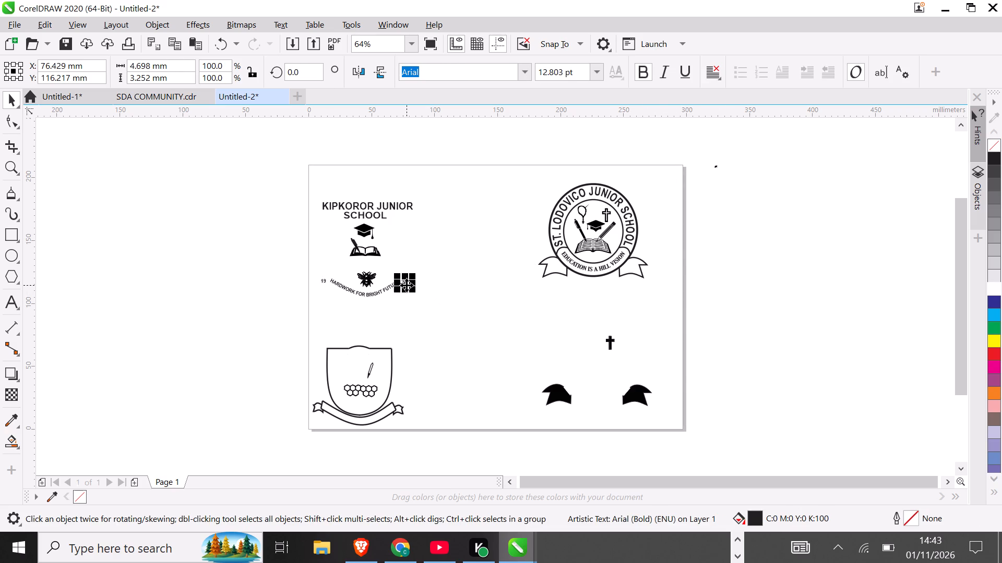
pyautogui.click(414, 293)
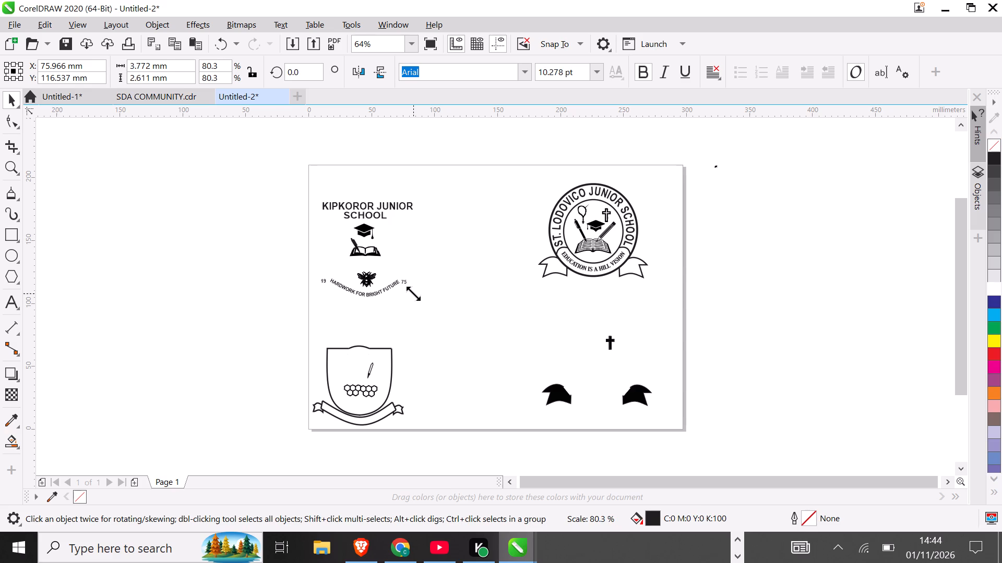
pyautogui.click(413, 293)
pyautogui.click(461, 293)
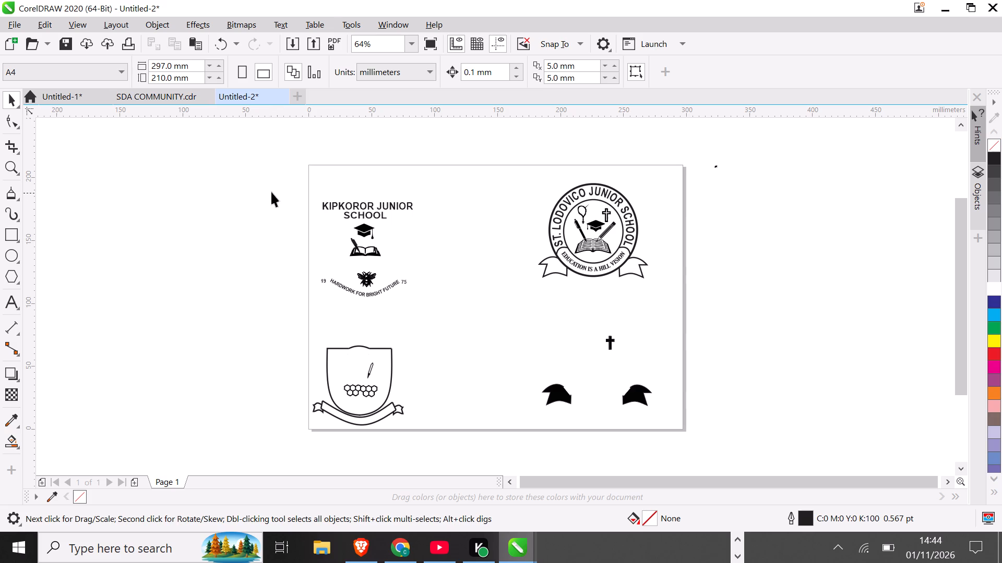
# Try the whole Kipkoror artwork, from school name to motto, over the shield and ribbon, and place it back above the shield.
pyautogui.moveTo(271, 189); pyautogui.dragTo(477, 323)
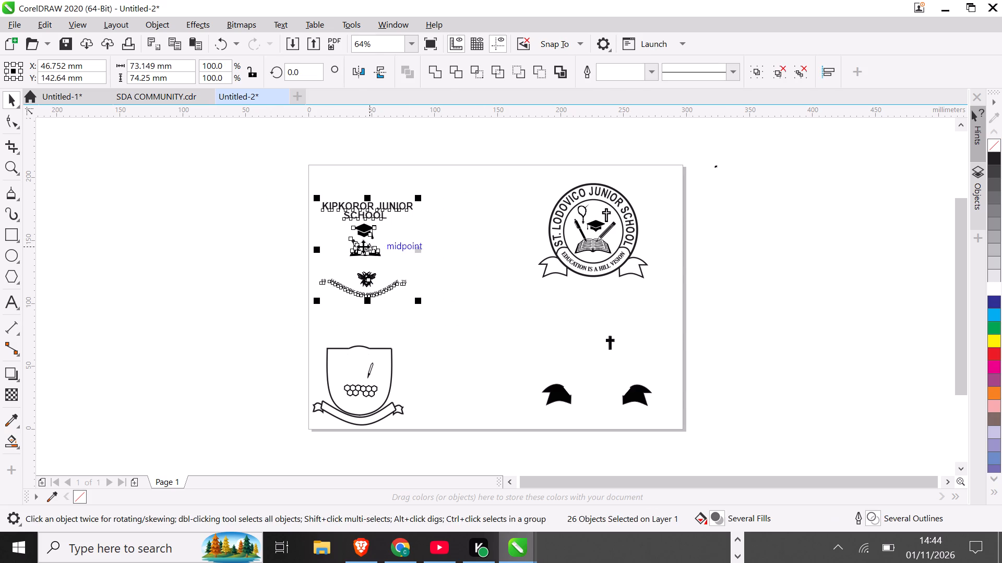
pyautogui.moveTo(361, 248); pyautogui.dragTo(359, 377)
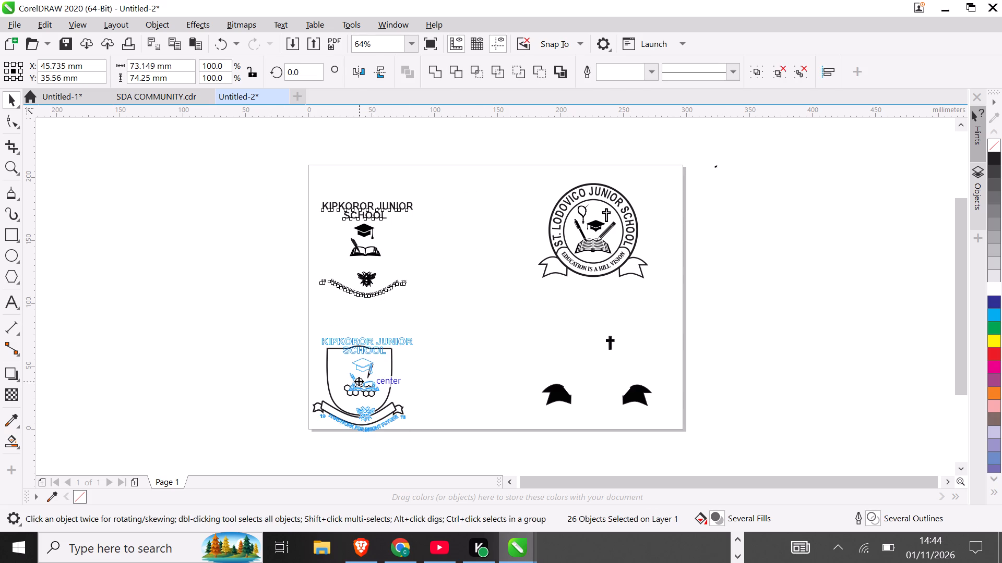
pyautogui.moveTo(359, 377); pyautogui.dragTo(355, 373)
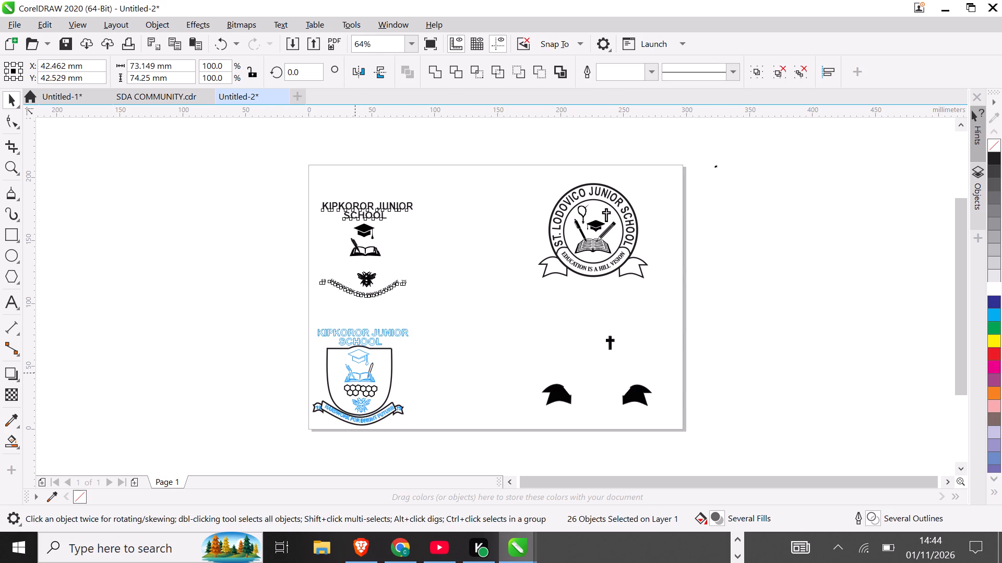
pyautogui.moveTo(355, 373); pyautogui.dragTo(374, 249)
pyautogui.click(508, 271)
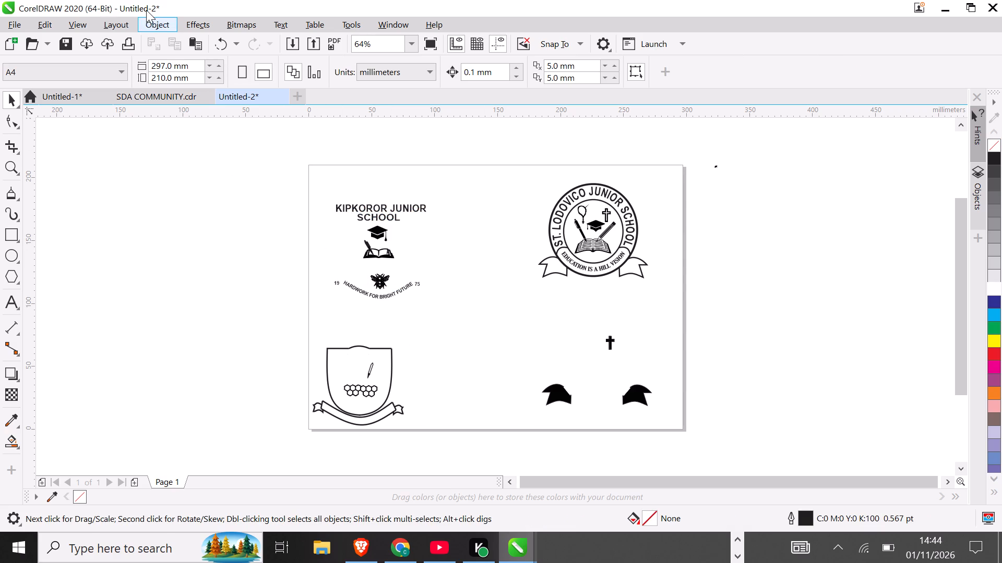
# Save the drawing with the Kipkoror and St. Lodovico logos in Documents as a CDR file named NEW KIPKOROR.
pyautogui.click(23, 28)
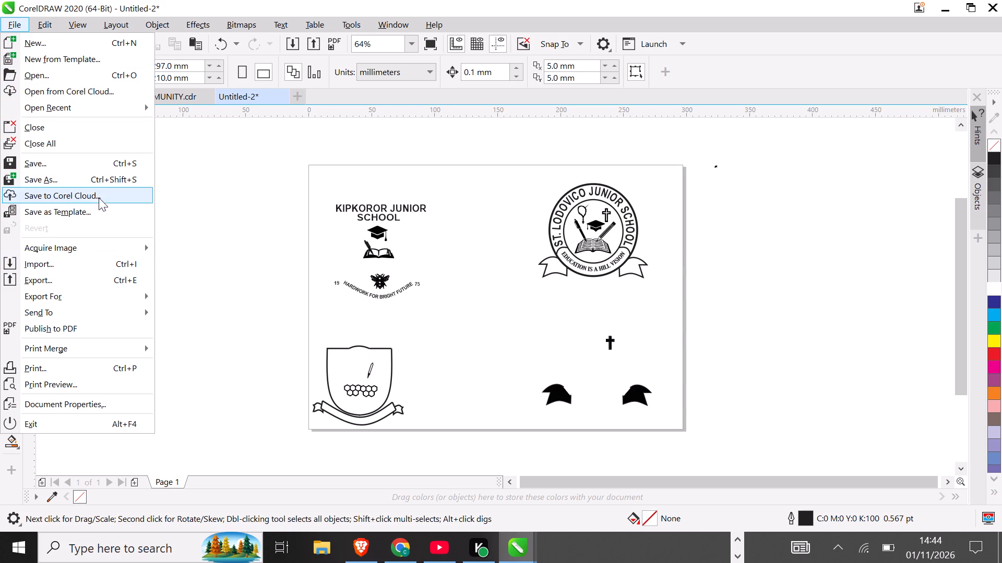
pyautogui.click(102, 176)
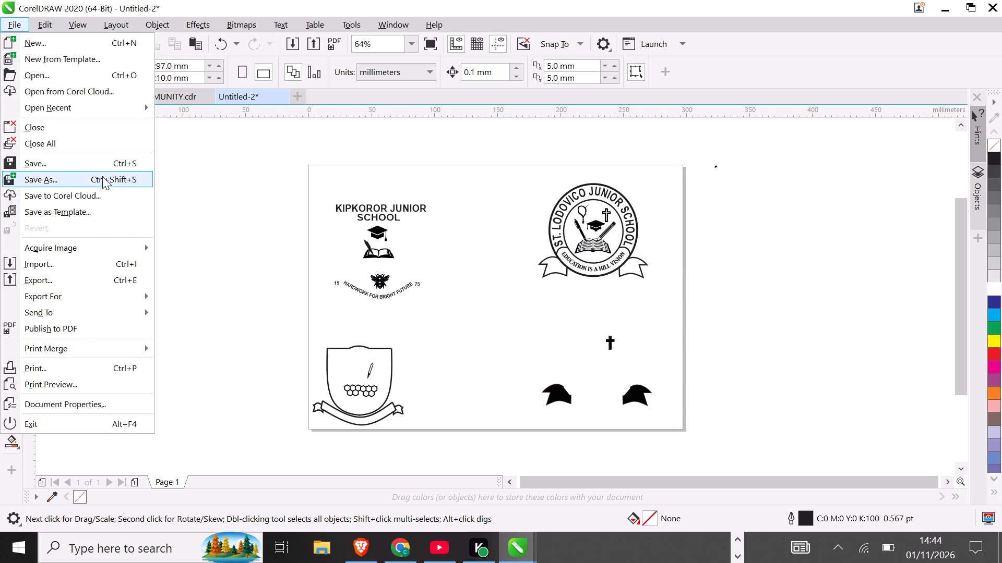
pyautogui.hscroll(1, 106, 176)
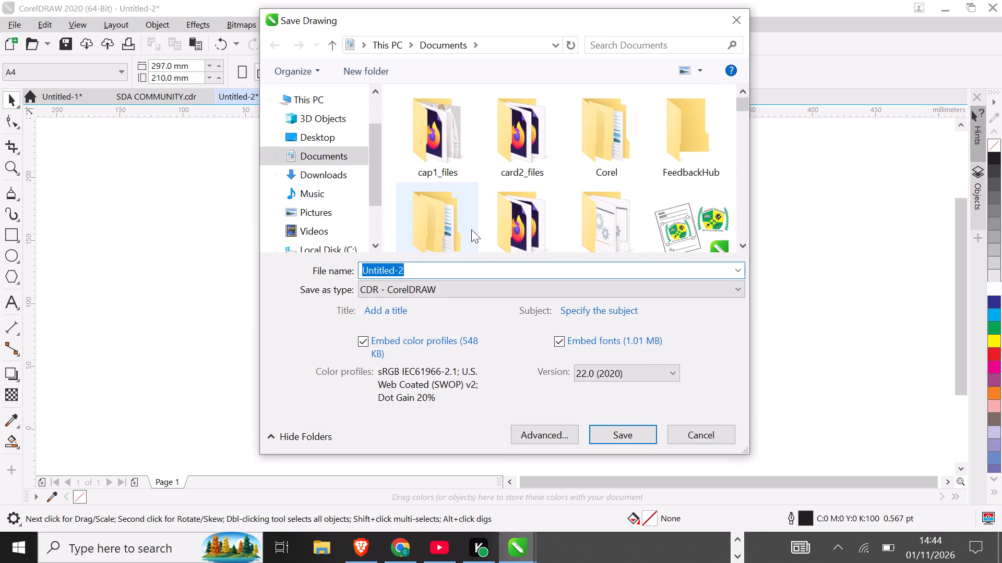
pyautogui.press('BackSpace')
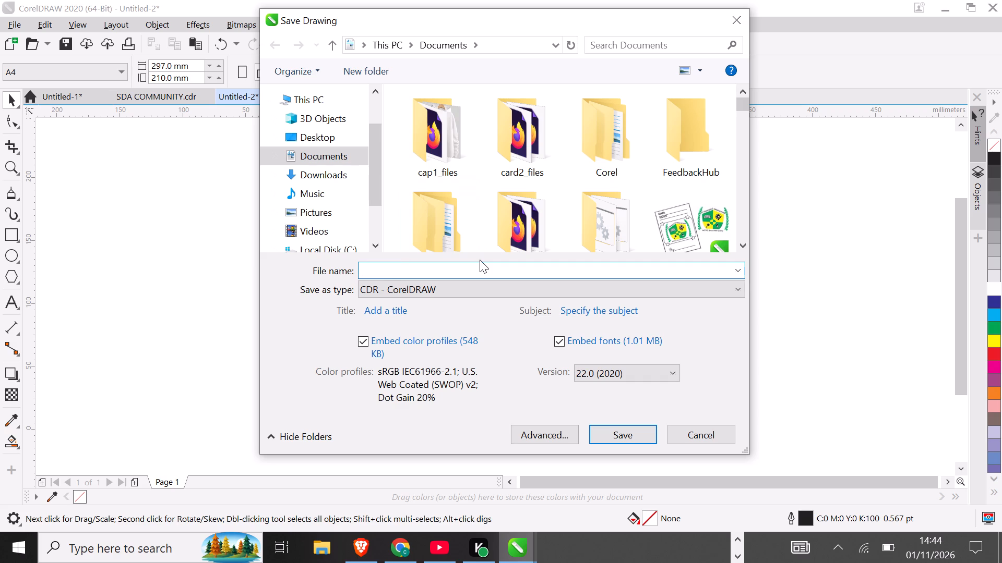
pyautogui.write('NEW')
pyautogui.press('space')
pyautogui.write('KIP')
pyautogui.press('o')
pyautogui.press('BackSpace')
pyautogui.write('KOROR')
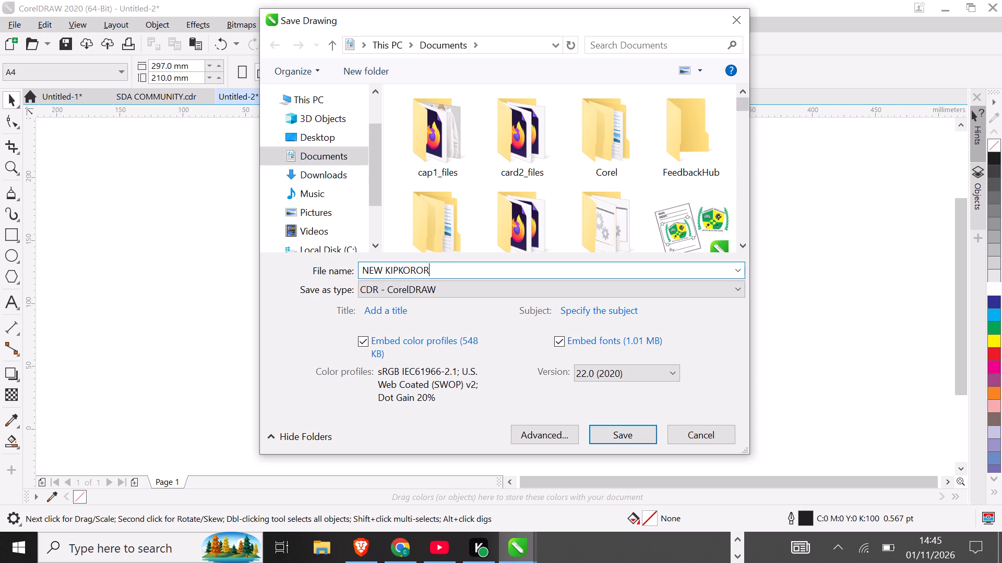
pyautogui.click(643, 434)
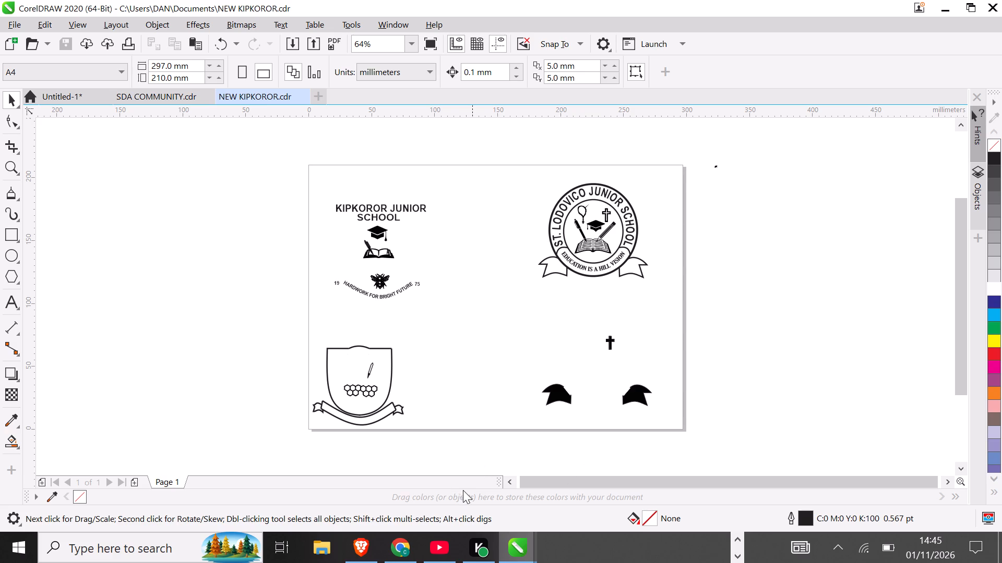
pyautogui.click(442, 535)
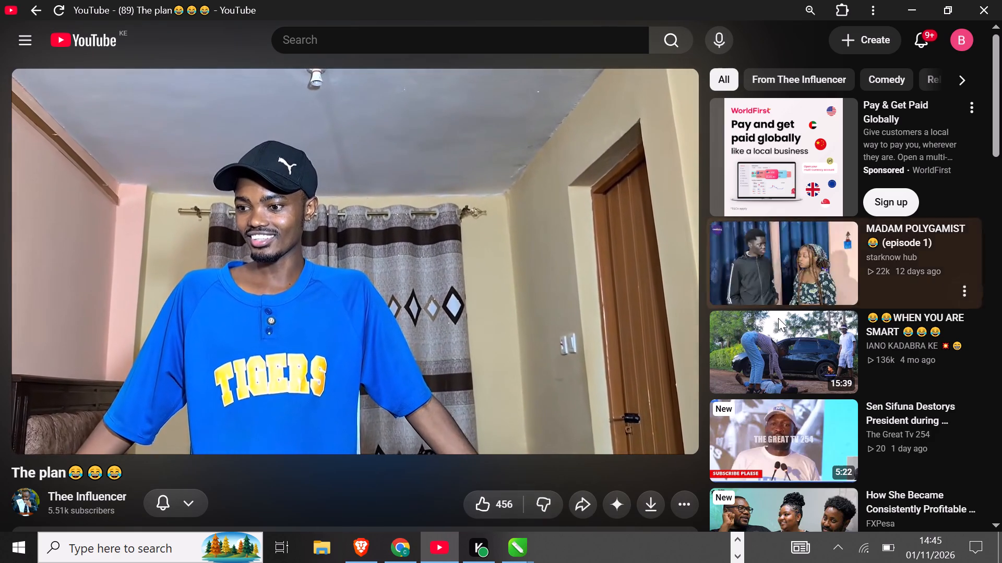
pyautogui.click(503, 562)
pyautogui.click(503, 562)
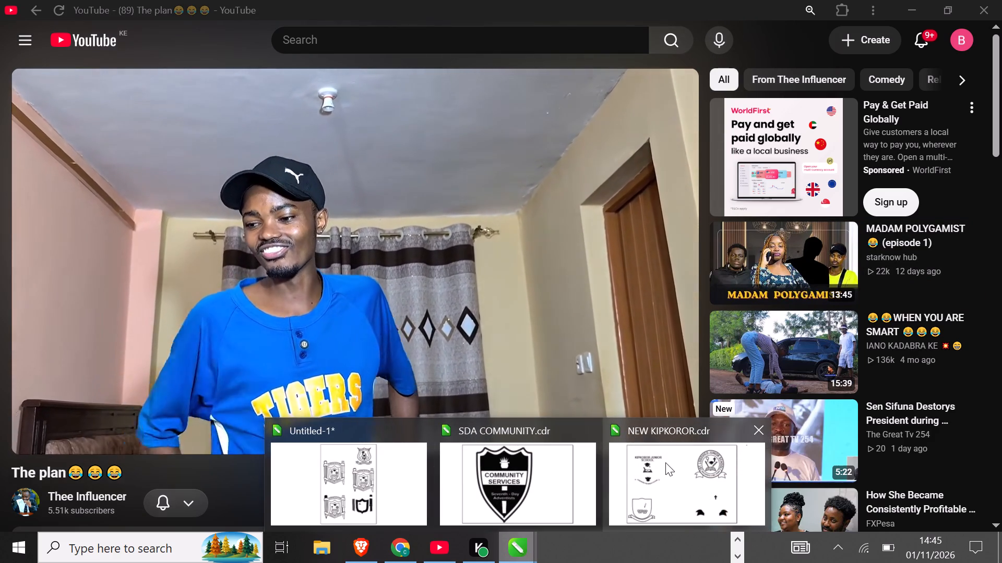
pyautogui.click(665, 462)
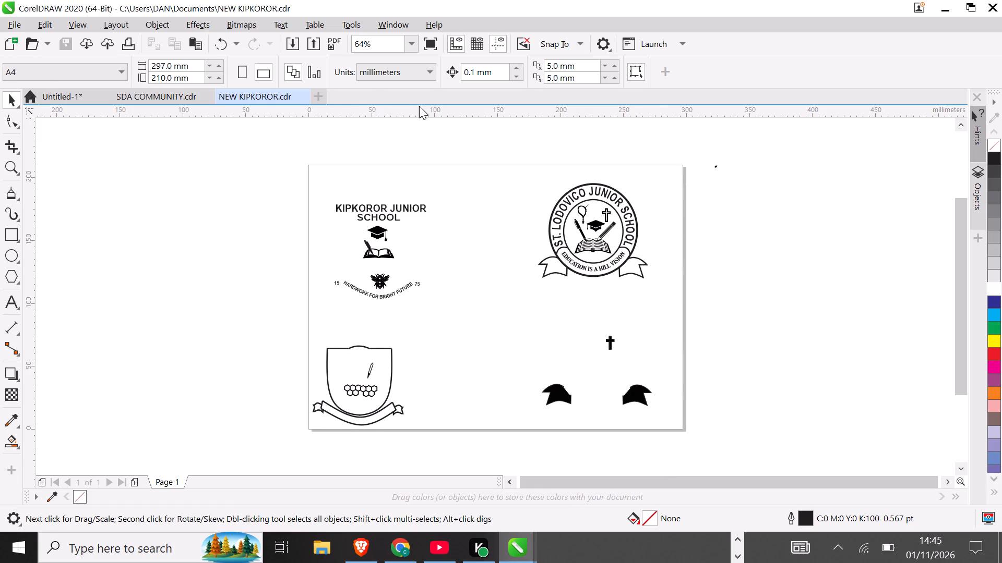
# Create a new one-page A4 landscape document, 297 by 210 mm, in CMYK at 300 dpi.
pyautogui.click(325, 92)
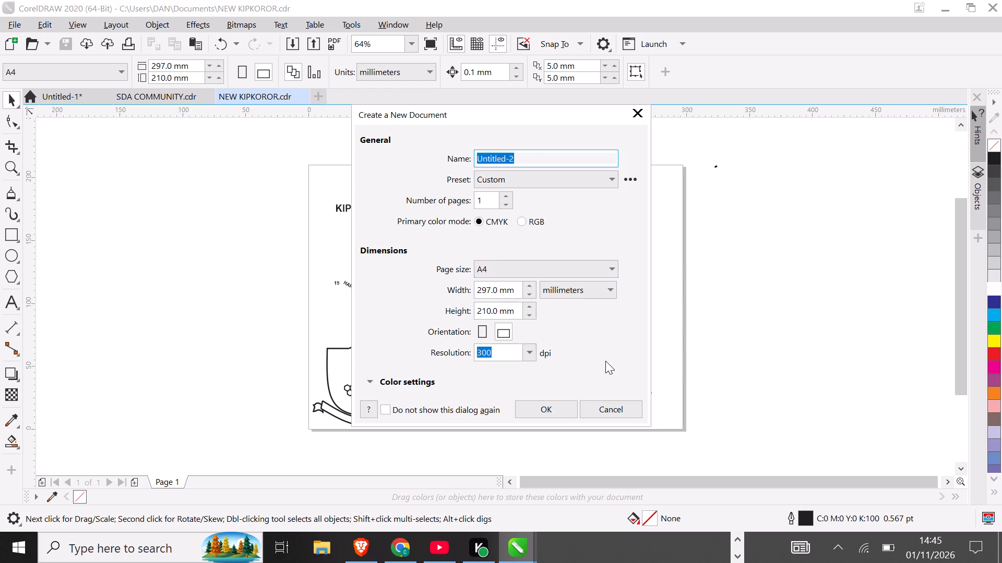
pyautogui.click(554, 406)
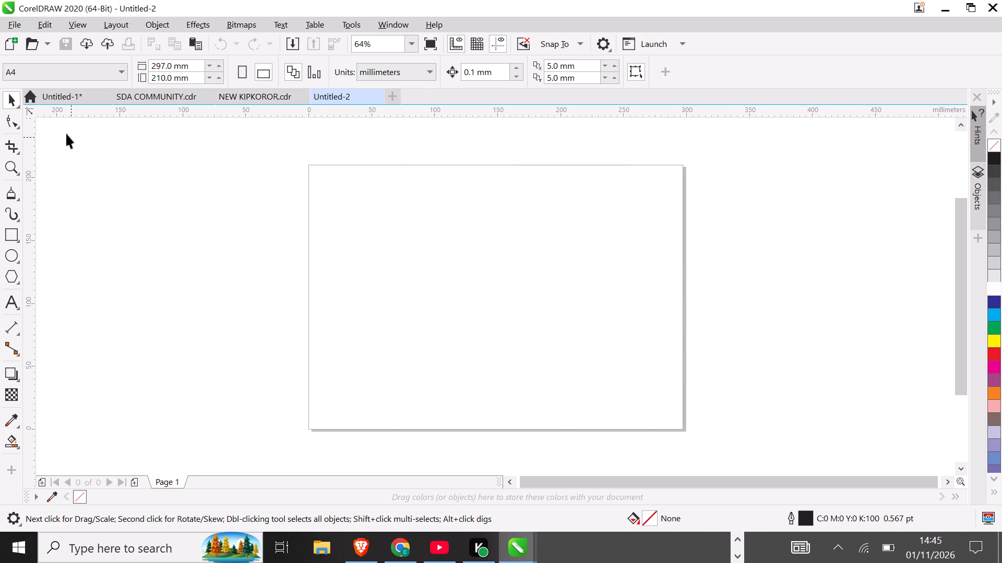
# Start an import into the blank document and look through the Documents folder for the artwork file.
pyautogui.click(5, 29)
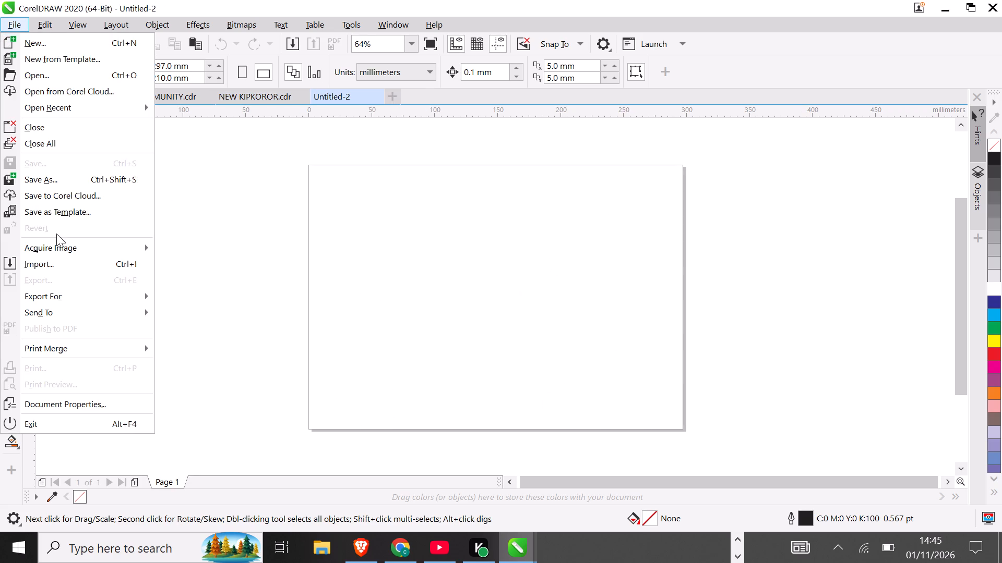
pyautogui.click(54, 263)
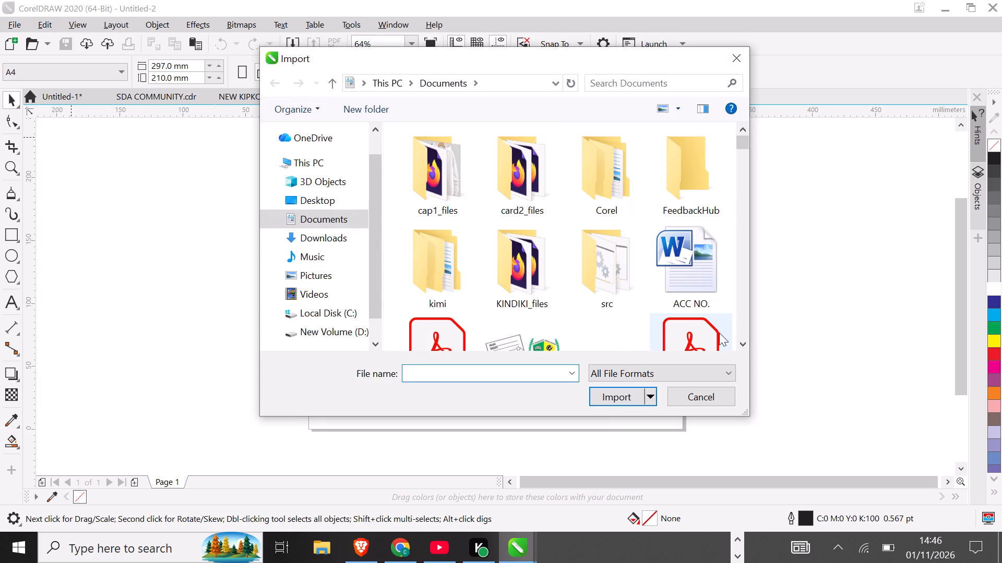
pyautogui.tripleClick(742, 336)
pyautogui.doubleClick(742, 336)
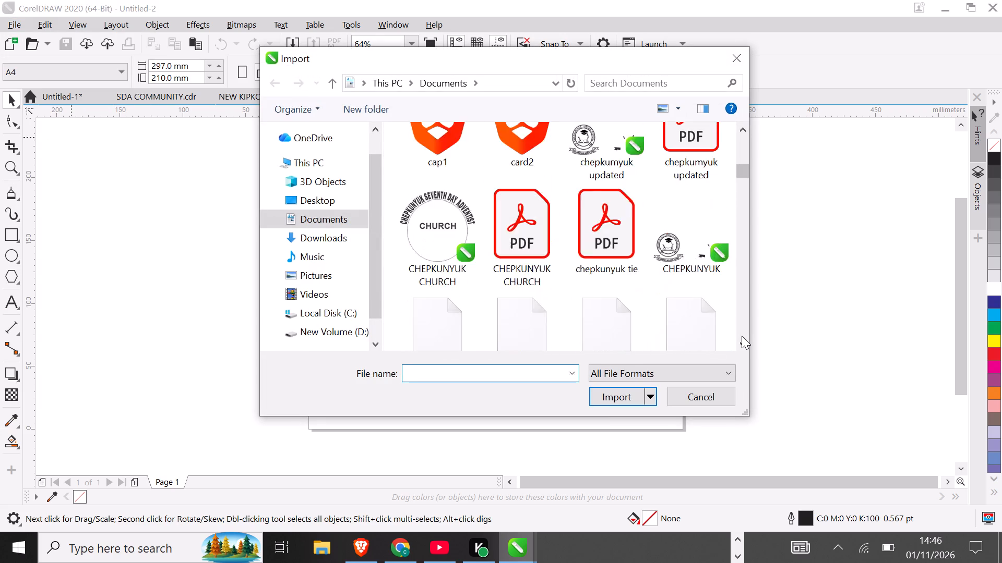
pyautogui.click(742, 336)
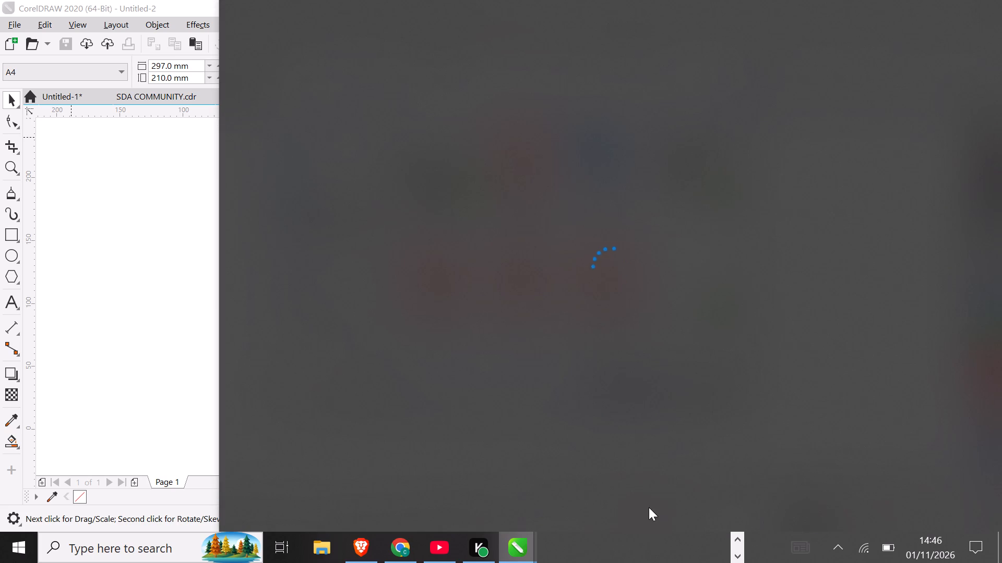
pyautogui.click(129, 312)
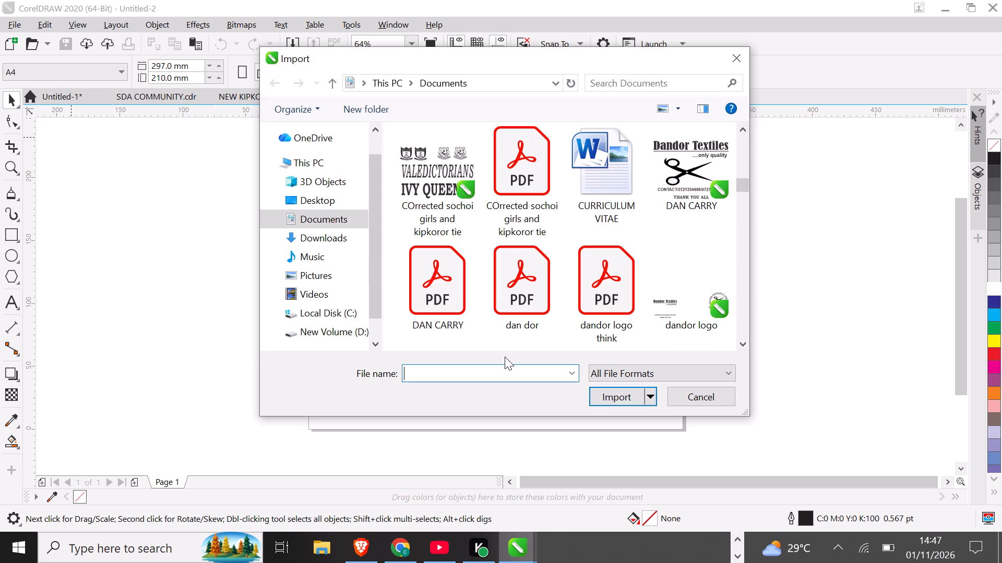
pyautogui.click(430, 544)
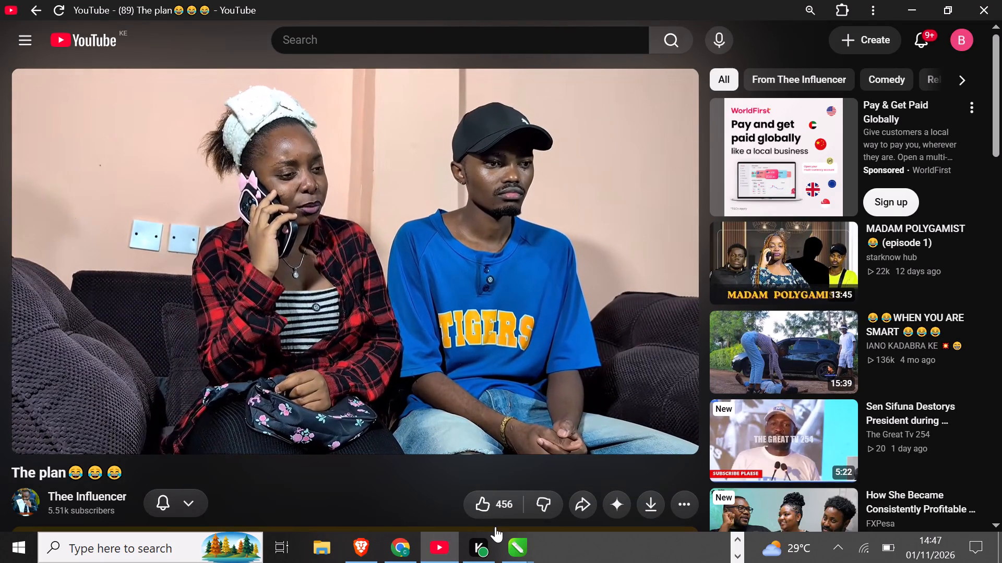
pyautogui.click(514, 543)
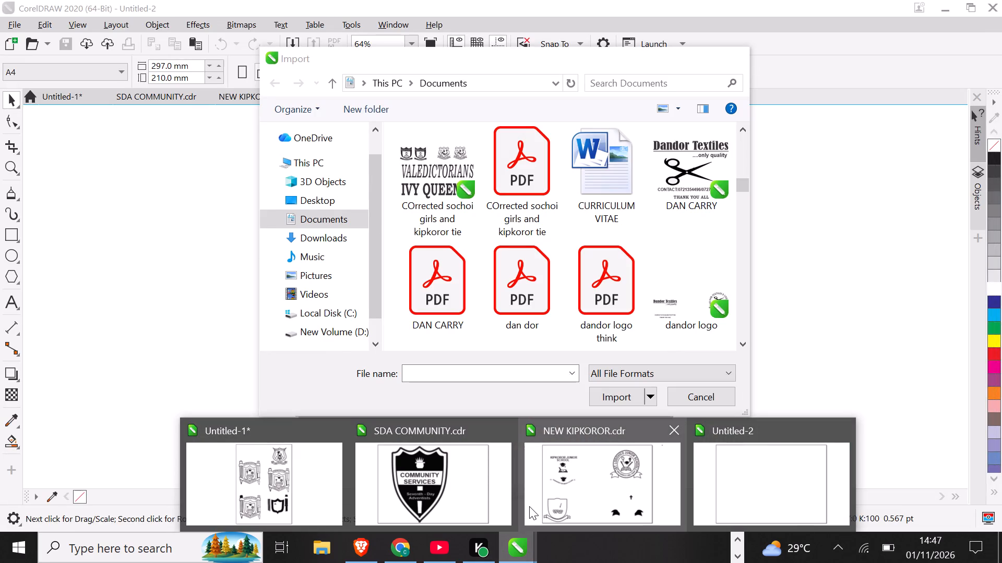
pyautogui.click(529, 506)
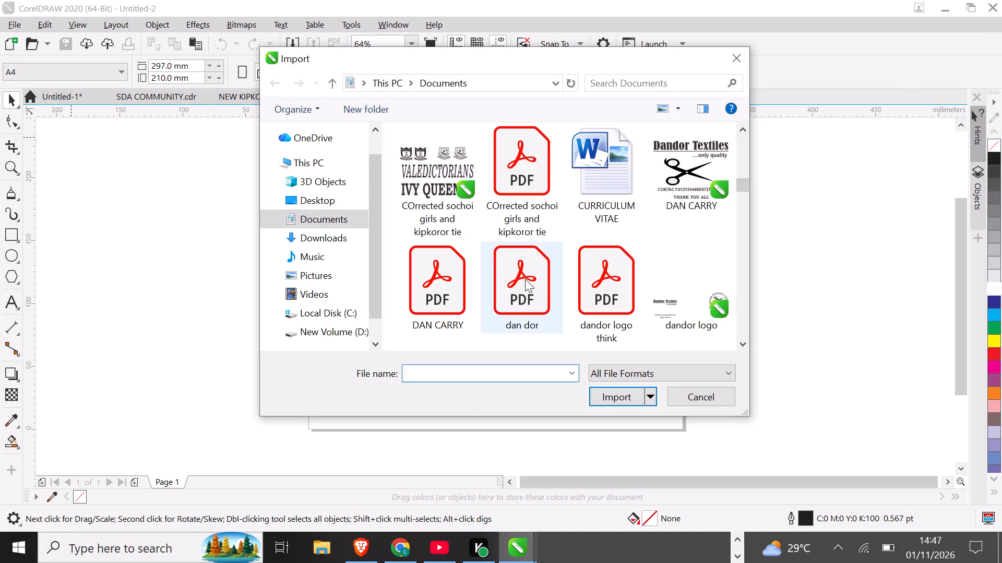
# Find the "tools of power" CDR file in Documents, import it, and place it on the page about 197 by 105 mm.
pyautogui.click(439, 209)
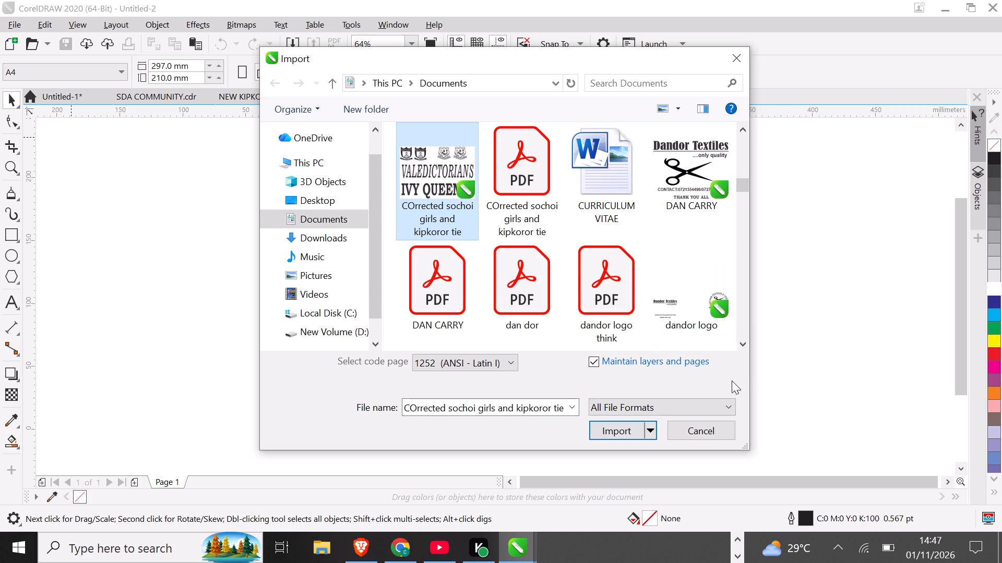
pyautogui.tripleClick(742, 347)
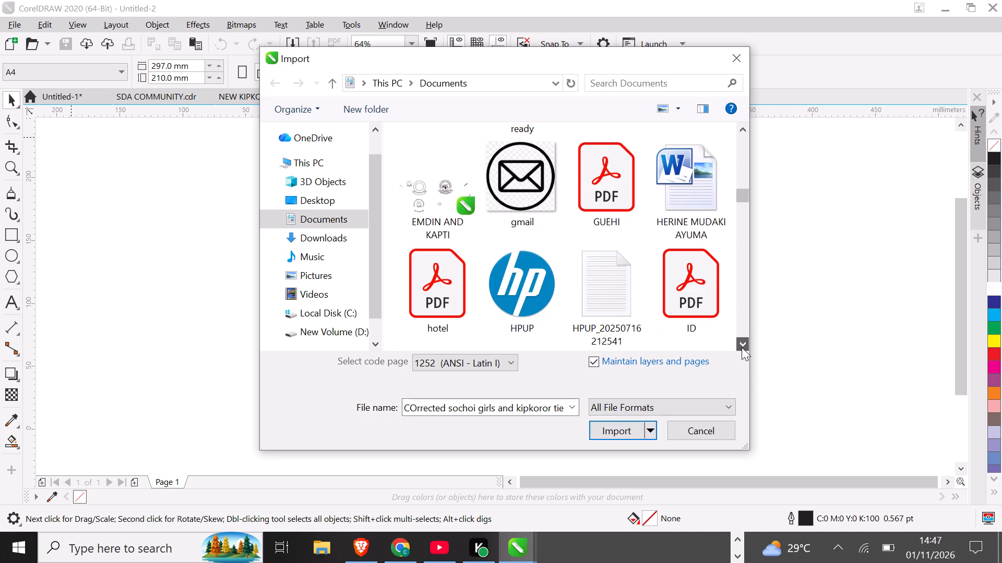
pyautogui.tripleClick(742, 347)
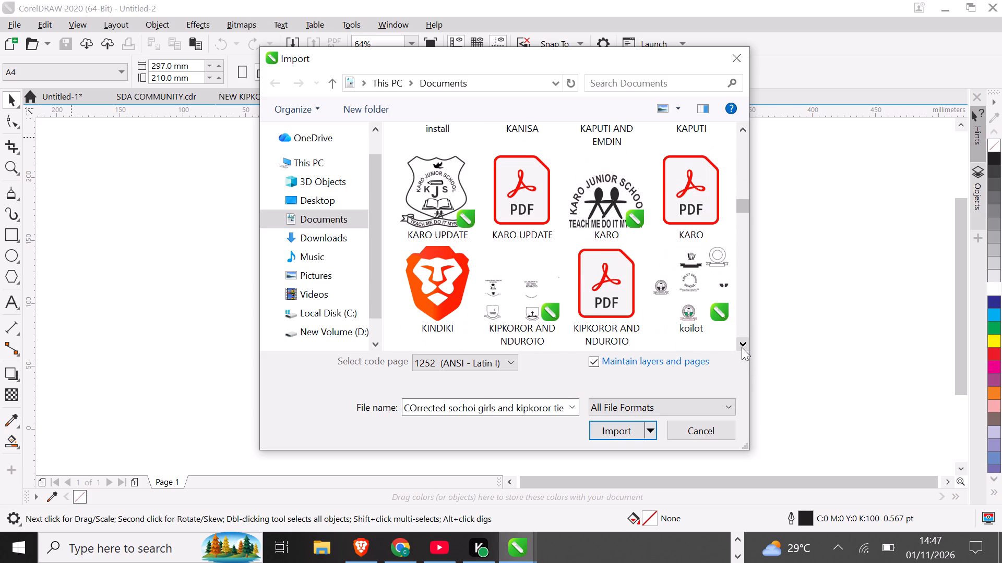
pyautogui.doubleClick(742, 347)
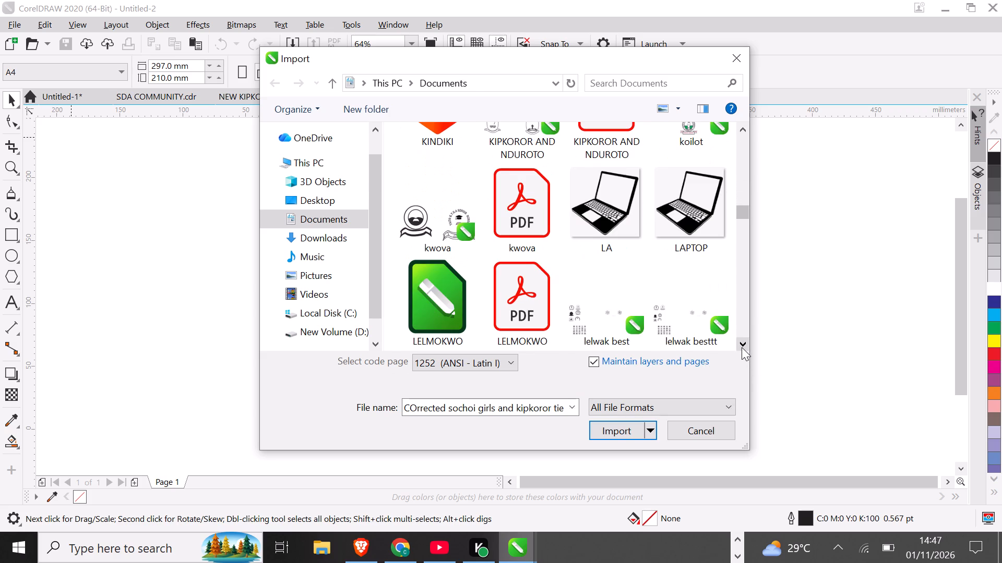
pyautogui.click(742, 347)
pyautogui.click(742, 347)
pyautogui.click(742, 347)
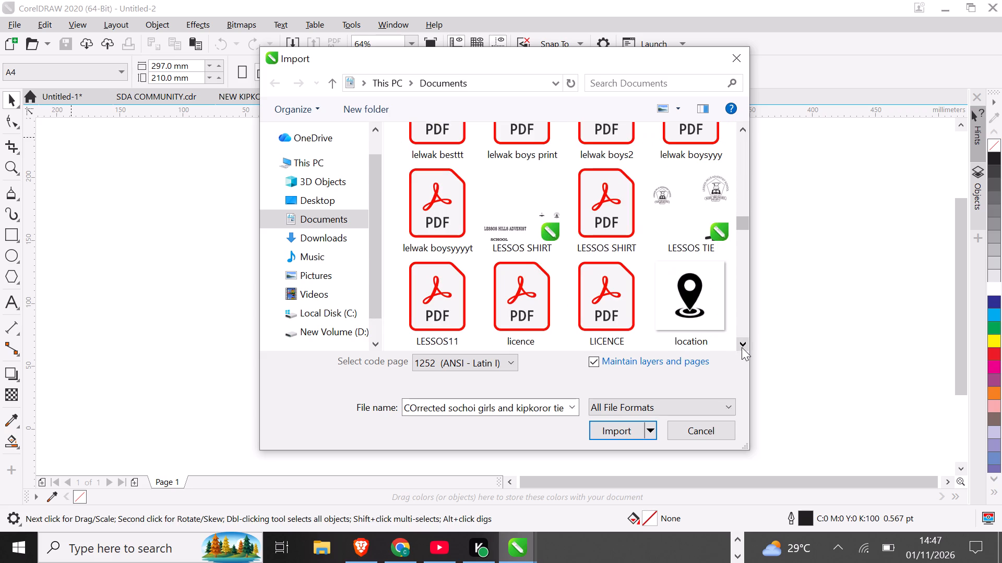
pyautogui.click(742, 347)
pyautogui.click(742, 347)
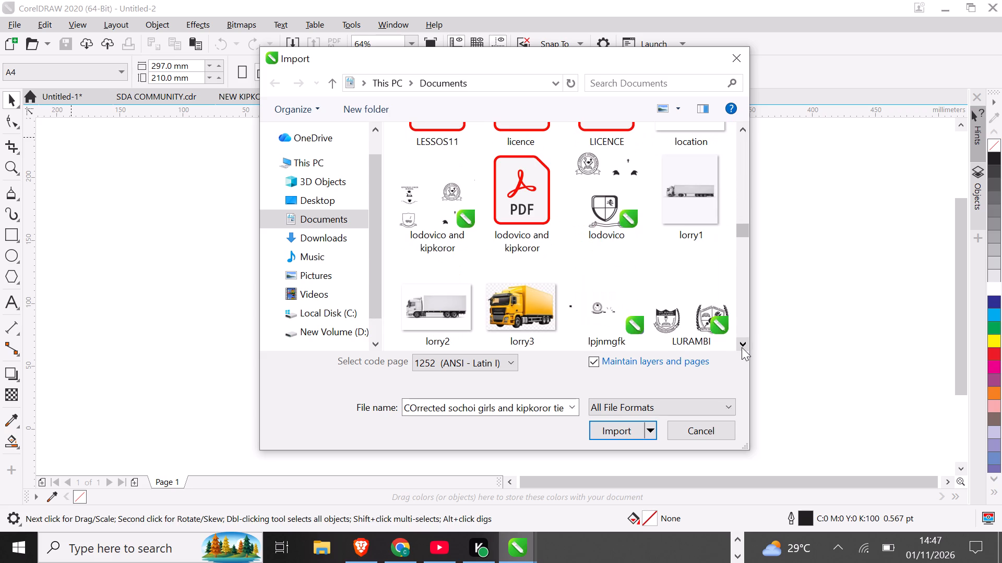
pyautogui.doubleClick(742, 347)
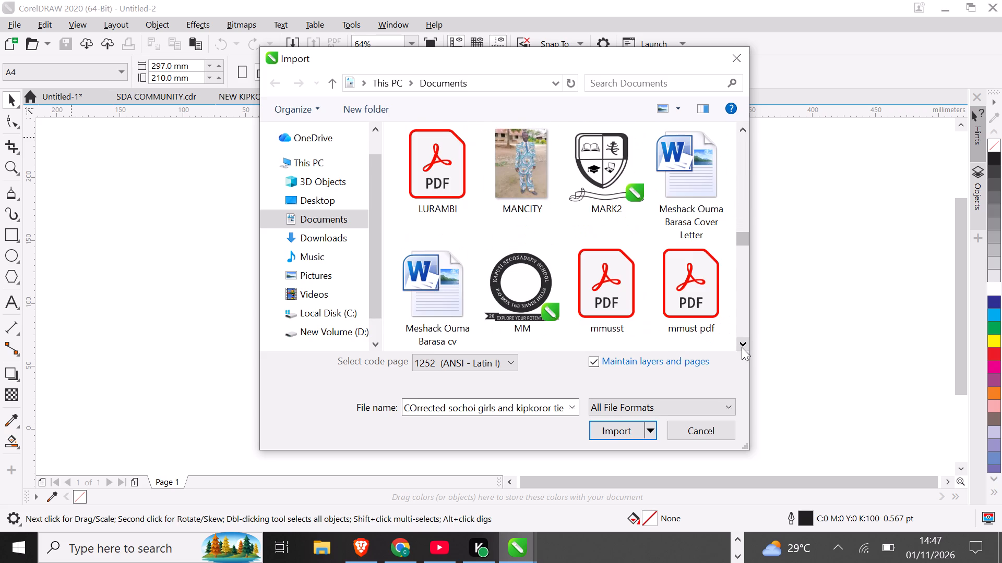
pyautogui.click(742, 347)
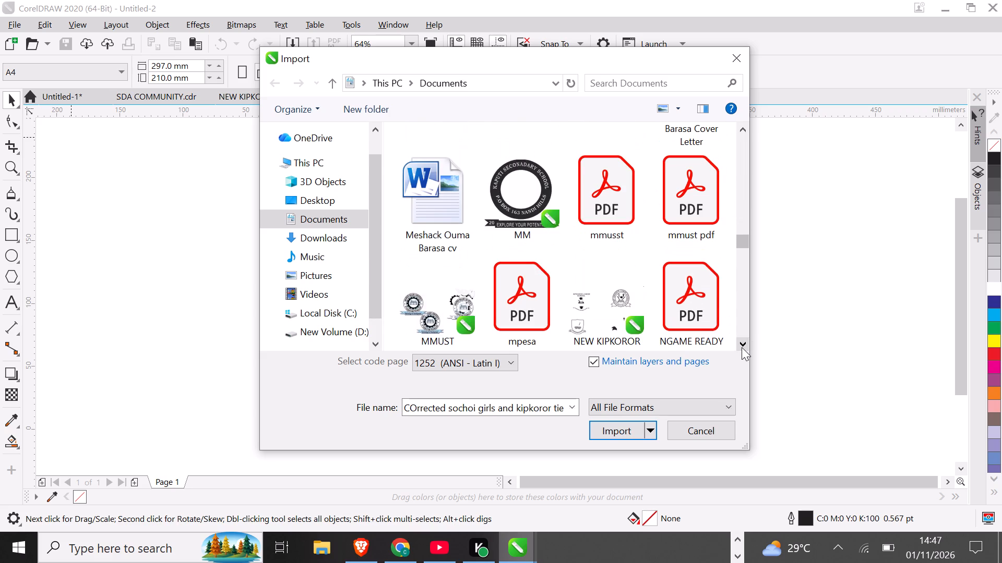
pyautogui.click(742, 347)
pyautogui.click(742, 347)
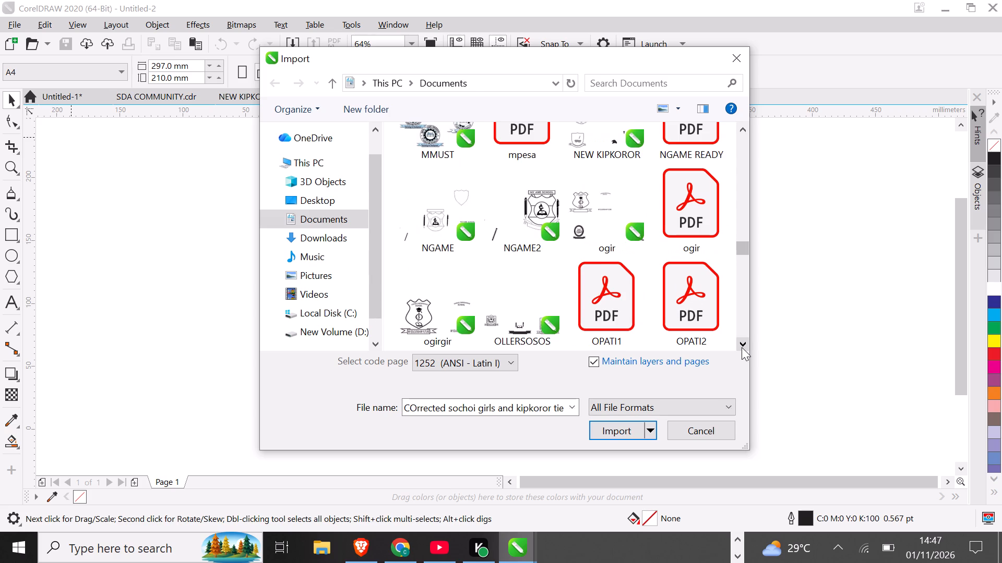
pyautogui.click(742, 347)
pyautogui.click(742, 347)
pyautogui.click(742, 347)
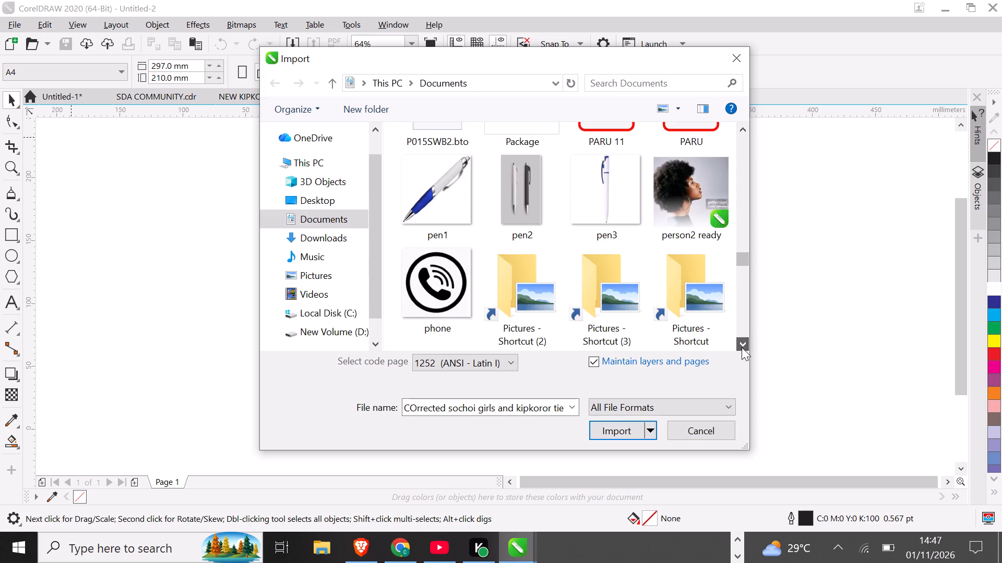
pyautogui.click(742, 347)
pyautogui.tripleClick(742, 347)
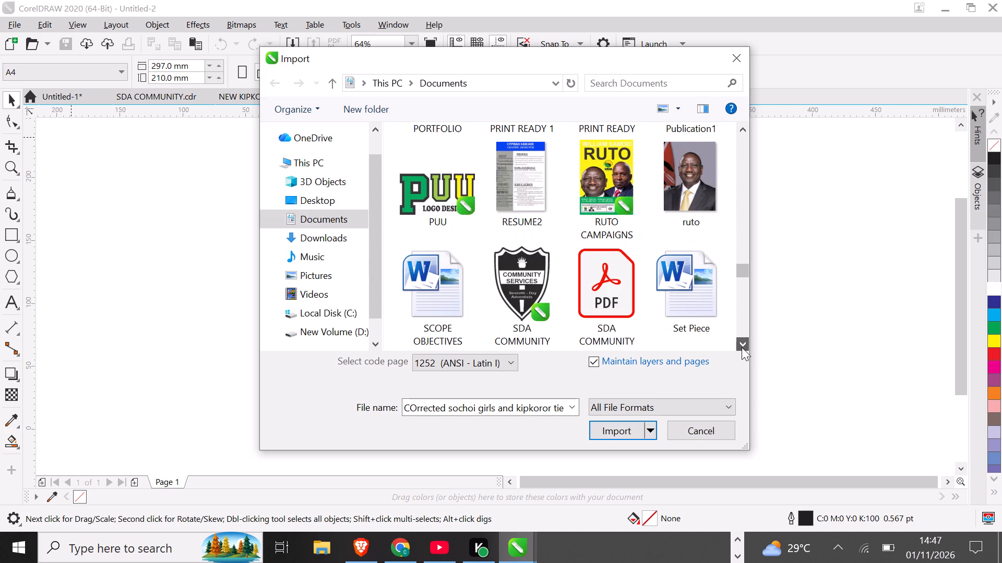
pyautogui.tripleClick(742, 347)
pyautogui.click(742, 347)
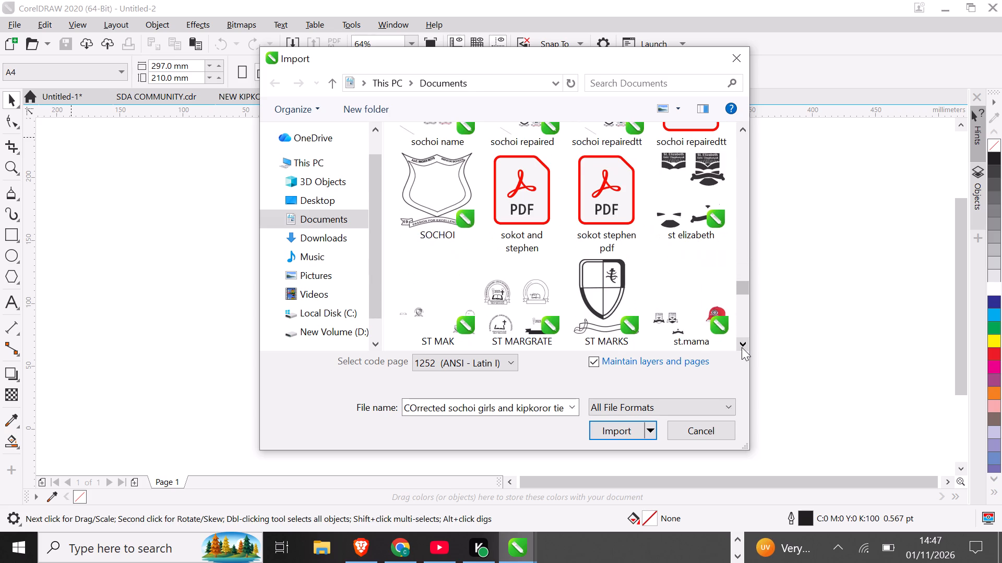
pyautogui.click(742, 347)
pyautogui.click(742, 347)
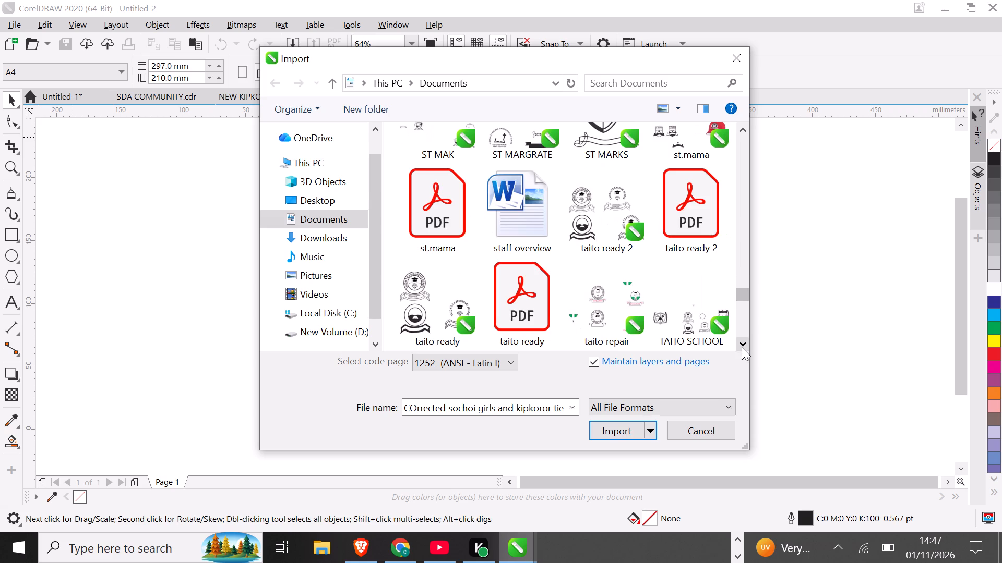
pyautogui.click(742, 347)
pyautogui.click(742, 347)
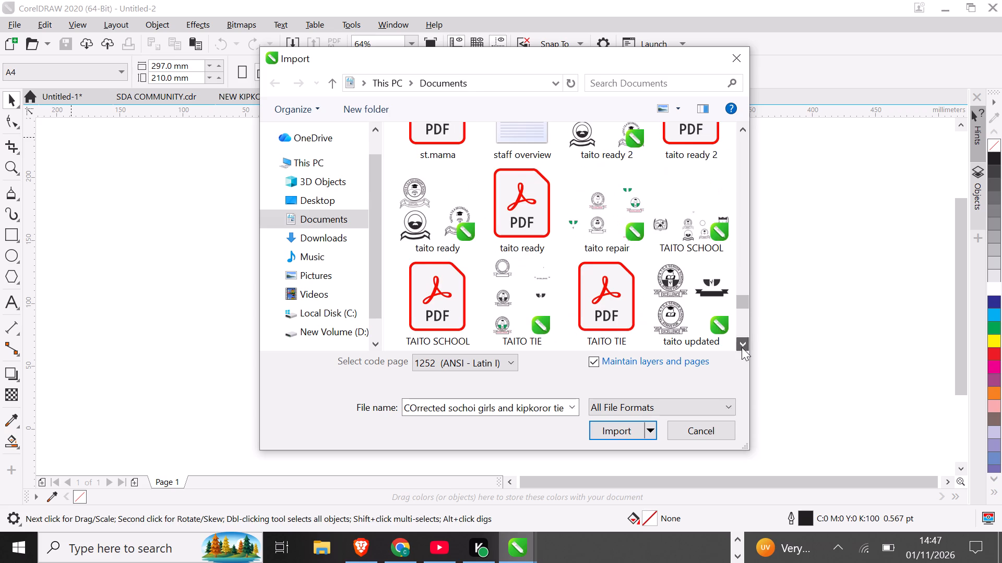
pyautogui.click(742, 347)
pyautogui.click(742, 347)
pyautogui.click(742, 347)
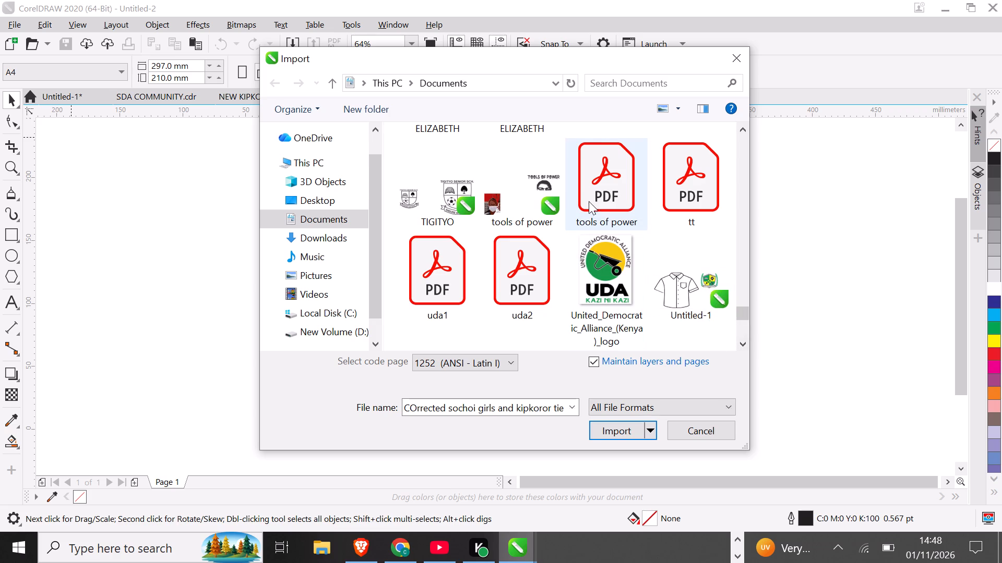
pyautogui.doubleClick(538, 194)
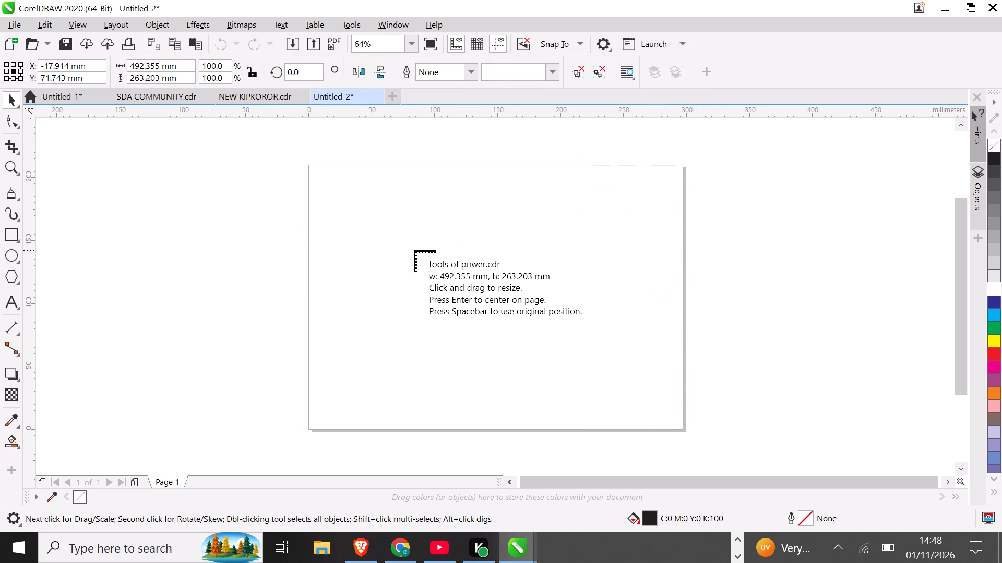
pyautogui.moveTo(380, 209); pyautogui.dragTo(628, 383)
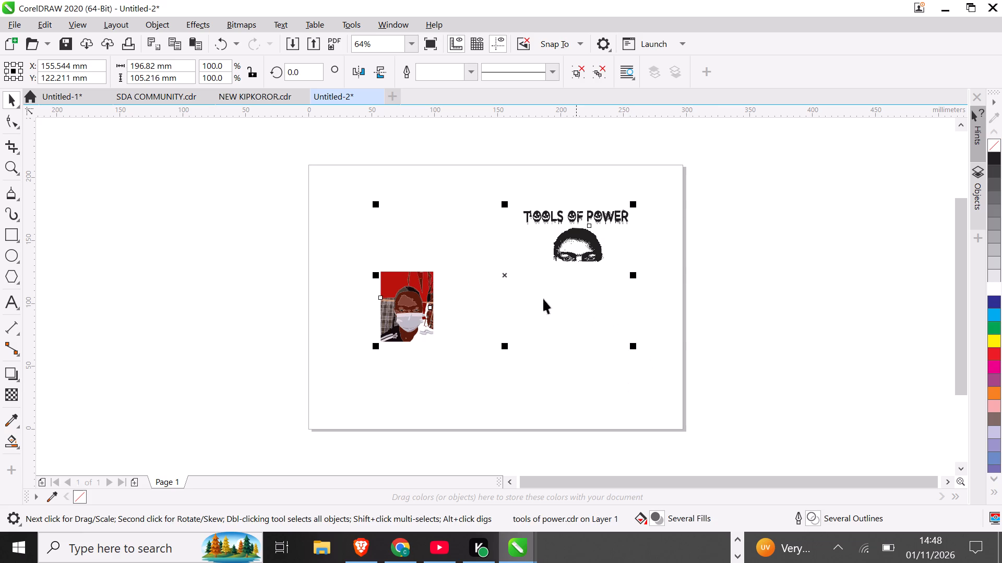
pyautogui.click(507, 307)
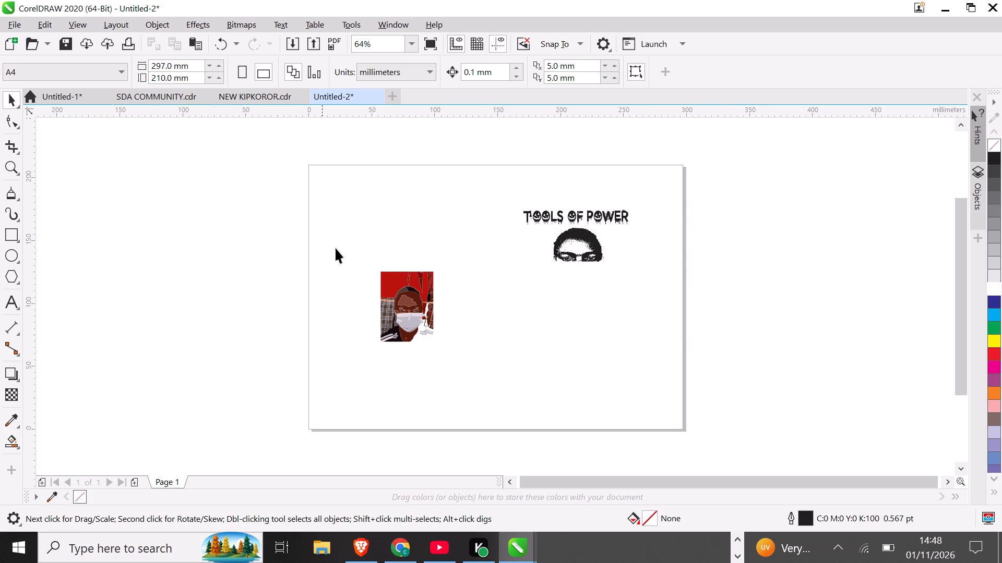
# Ungroup the imported tools of power artwork into its separate objects.
pyautogui.moveTo(355, 244); pyautogui.dragTo(509, 362)
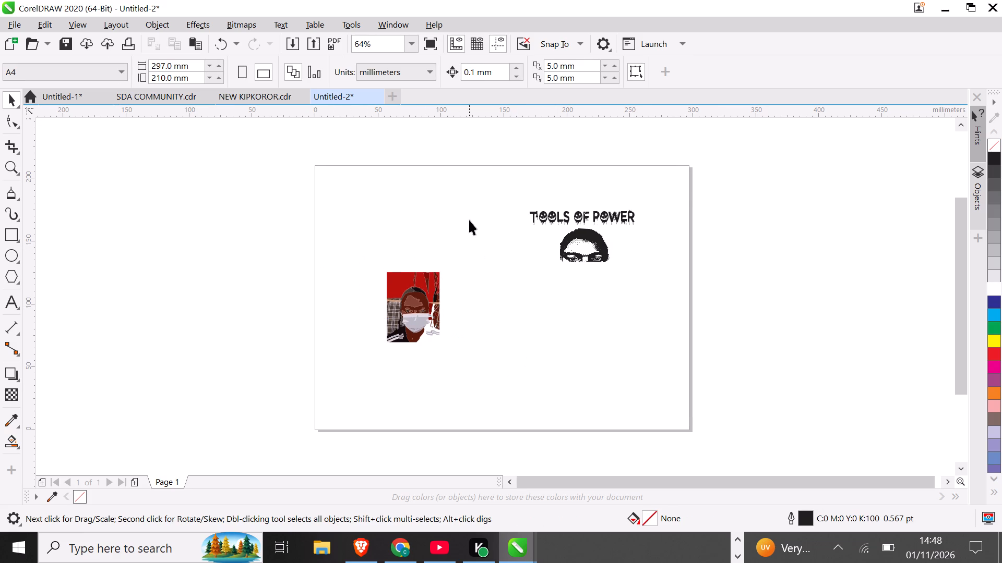
pyautogui.click(482, 297)
pyautogui.doubleClick(572, 260)
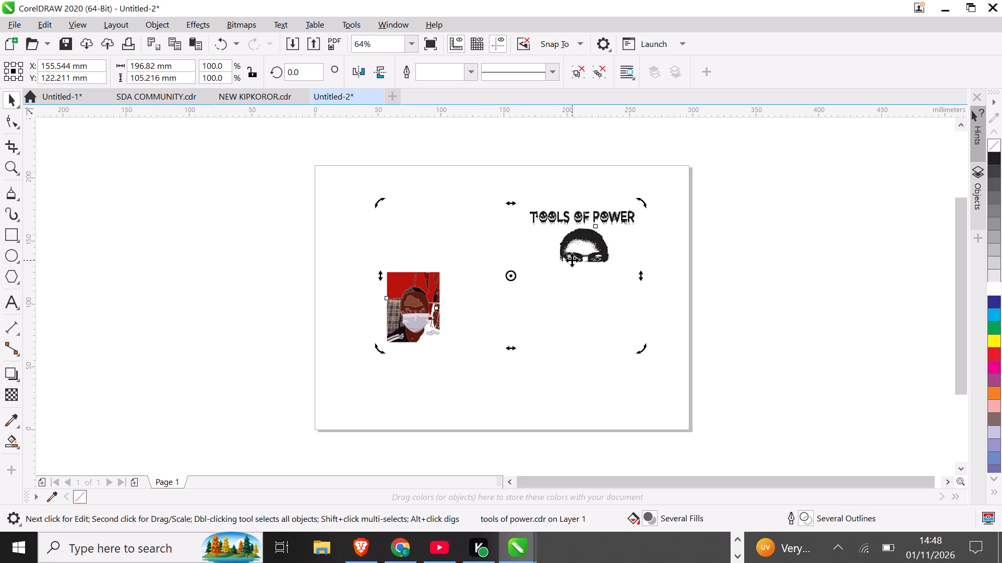
pyautogui.click(572, 260)
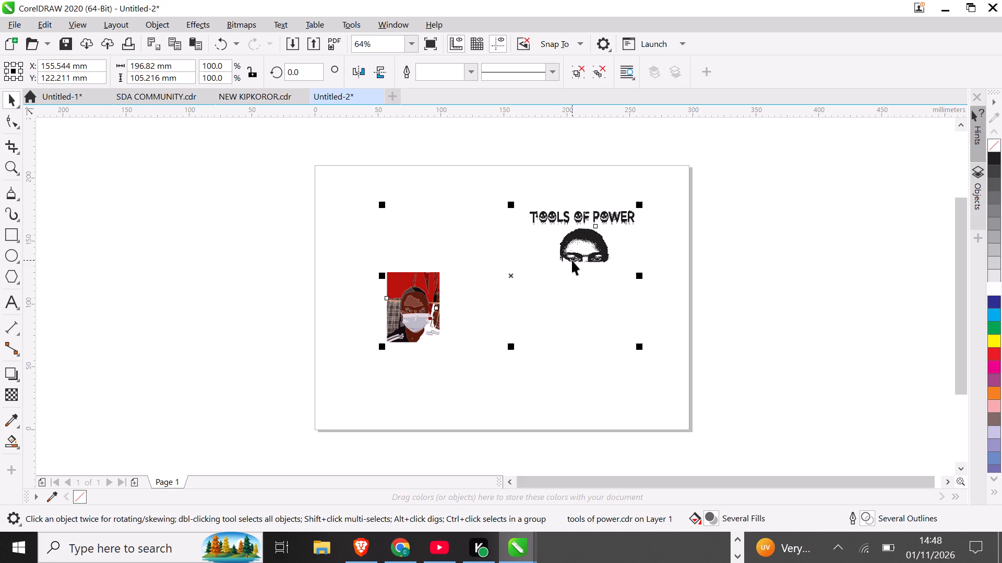
pyautogui.hotkey('ctrl', 'u')
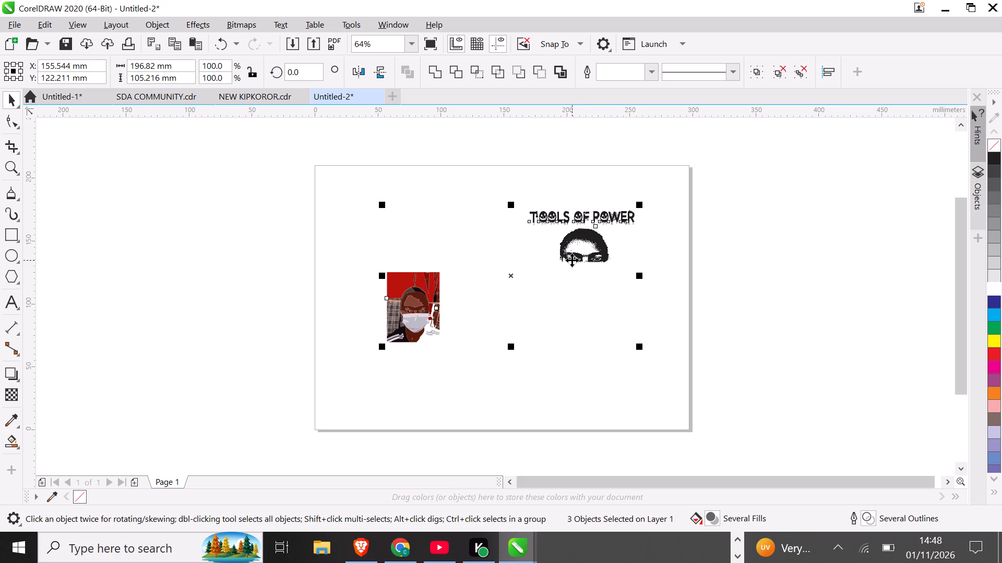
# Delete the red-background portrait of the masked person from the page.
pyautogui.moveTo(338, 258); pyautogui.dragTo(491, 339)
pyautogui.click(492, 340)
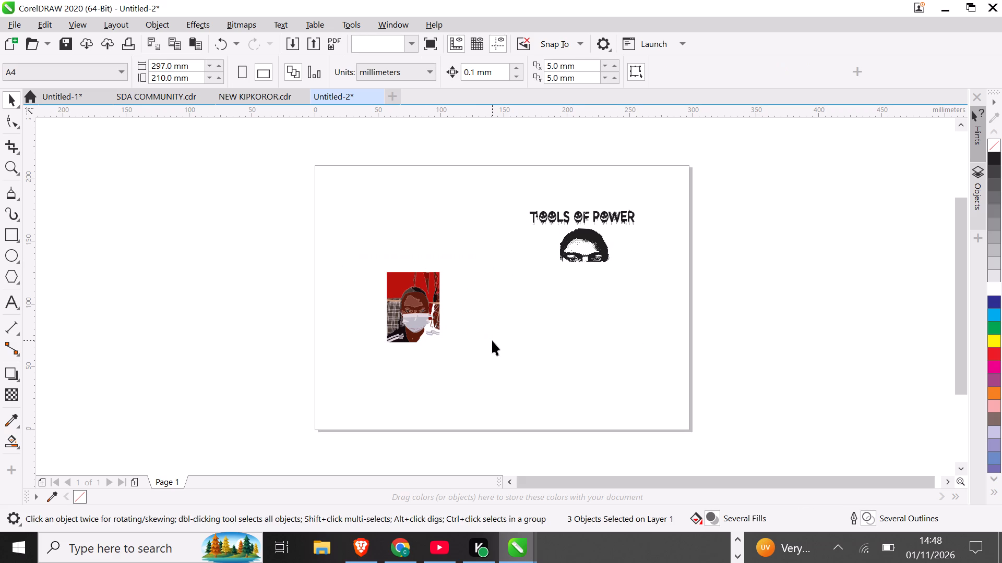
pyautogui.moveTo(334, 260); pyautogui.dragTo(526, 487)
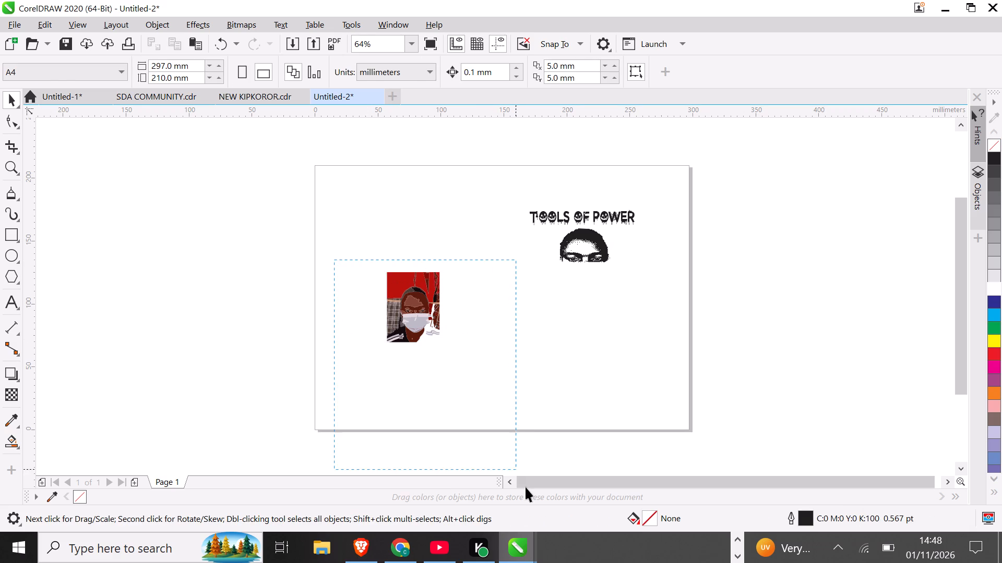
pyautogui.press('BackSpace')
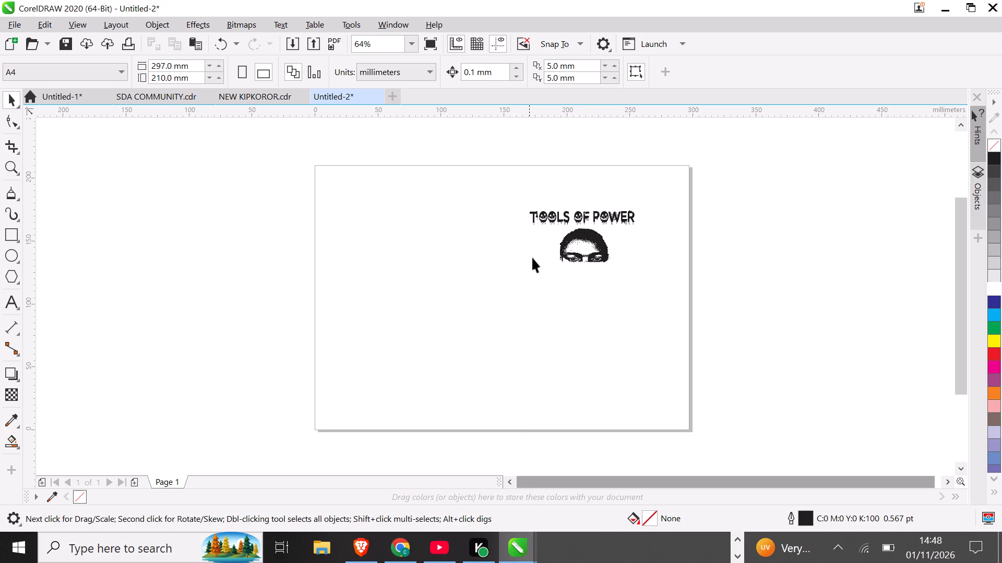
# Enlarge the TOOLS OF POWER title and the face together to about 280 by 152 mm, placed from the page's upper edge across its width.
pyautogui.moveTo(493, 186); pyautogui.dragTo(676, 309)
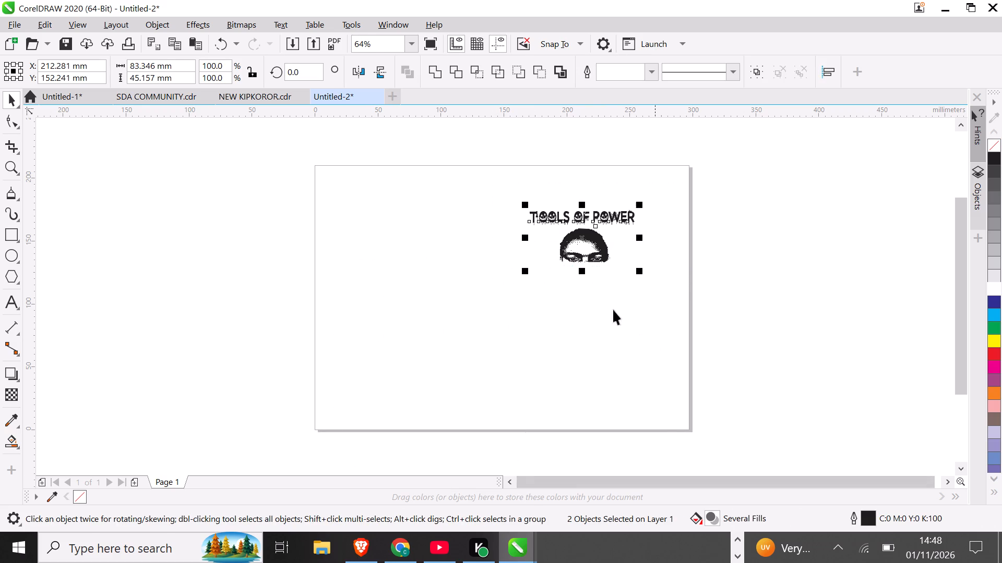
pyautogui.moveTo(527, 268); pyautogui.dragTo(309, 440)
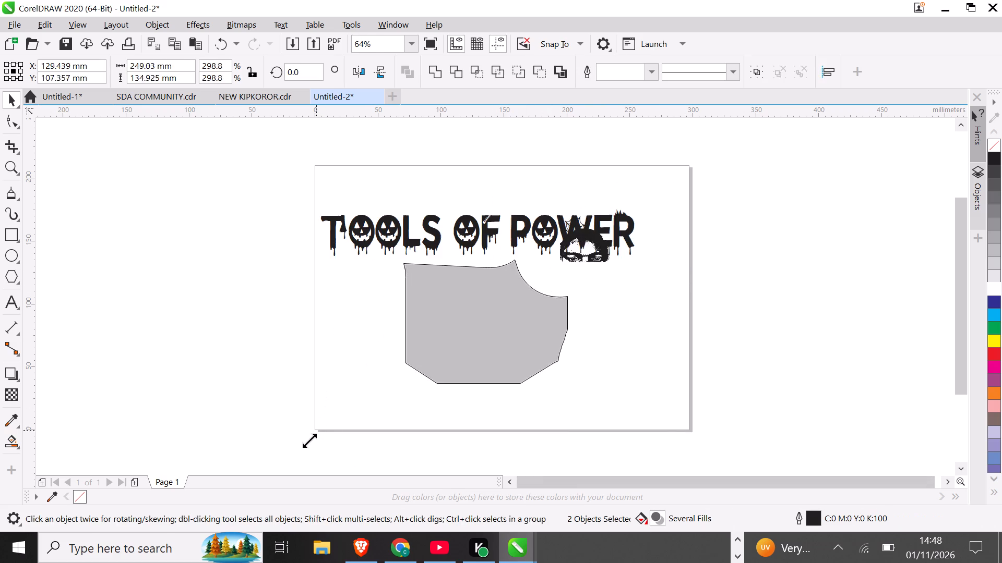
pyautogui.moveTo(309, 440); pyautogui.dragTo(313, 445)
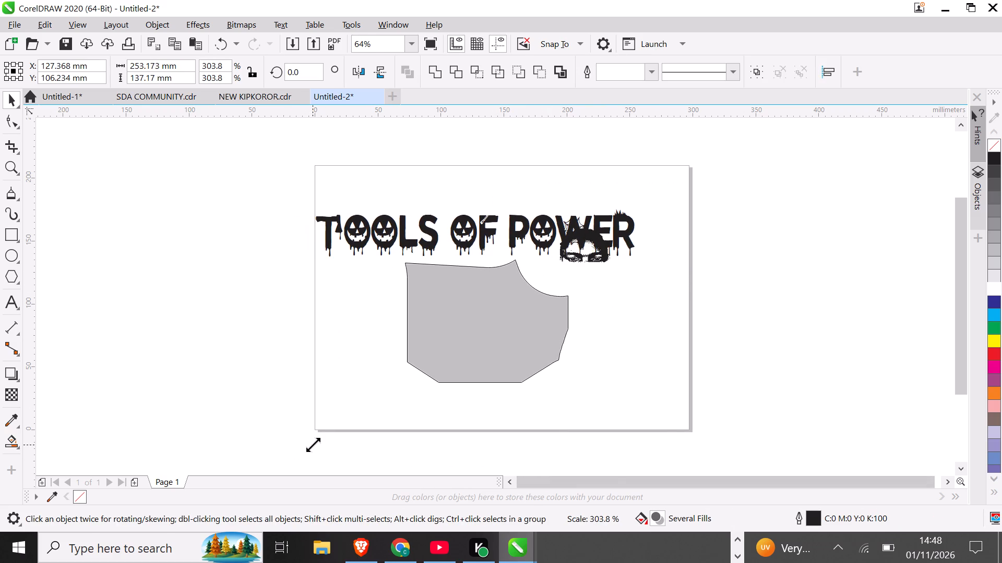
pyautogui.moveTo(313, 445); pyautogui.dragTo(316, 444)
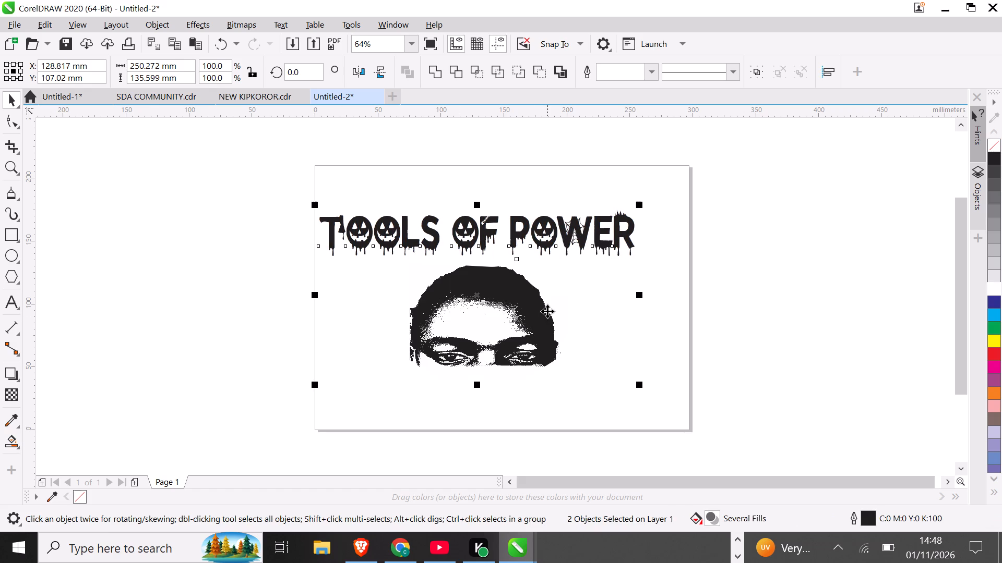
pyautogui.moveTo(483, 255); pyautogui.dragTo(505, 237)
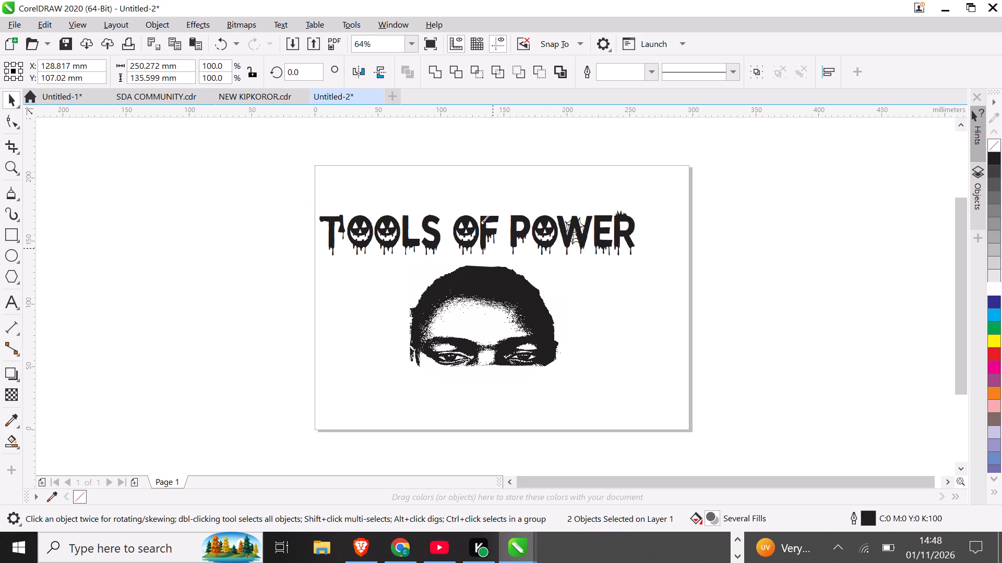
pyautogui.moveTo(505, 237); pyautogui.dragTo(494, 220)
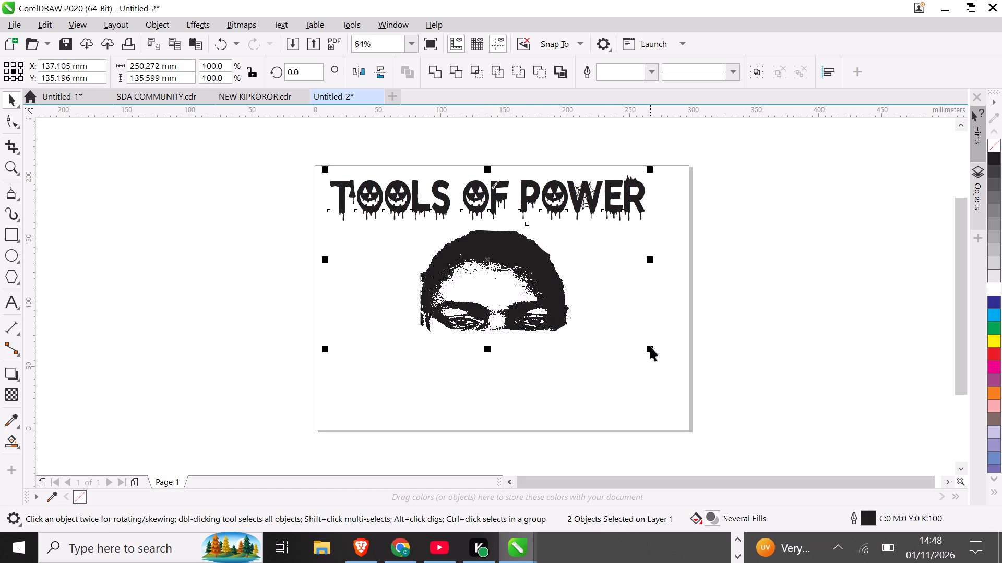
pyautogui.moveTo(650, 347); pyautogui.dragTo(670, 375)
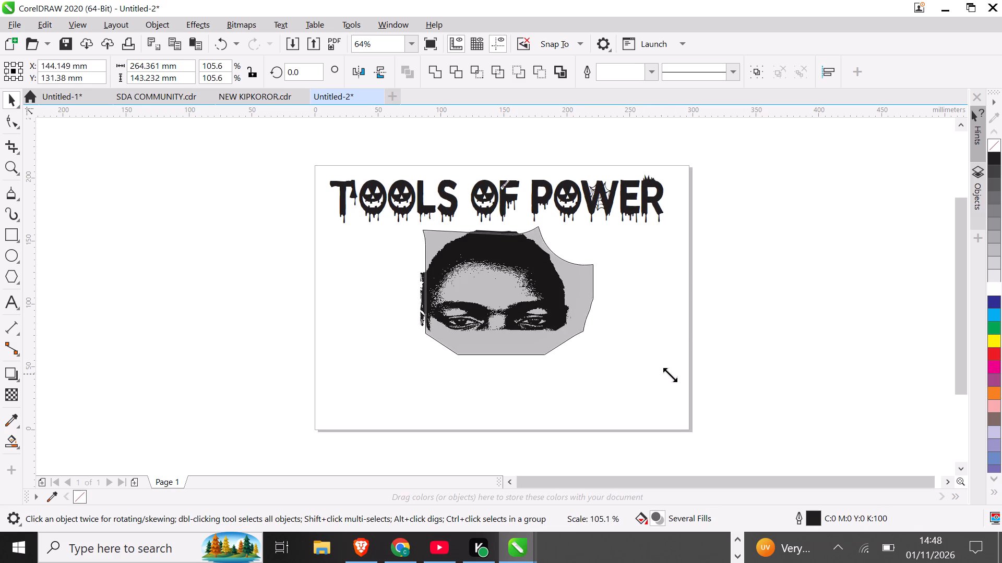
pyautogui.moveTo(670, 375); pyautogui.dragTo(688, 380)
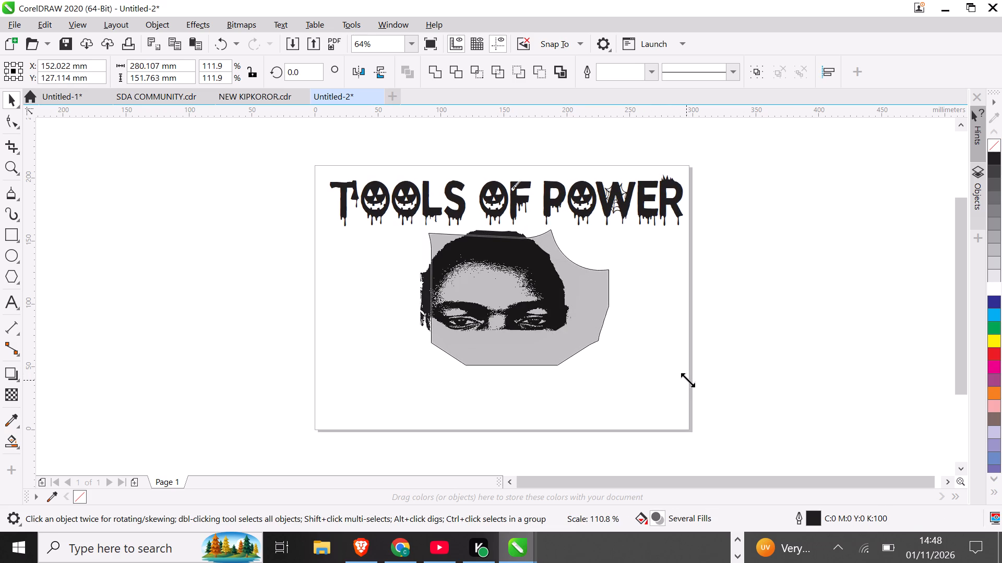
pyautogui.moveTo(688, 380); pyautogui.dragTo(689, 380)
pyautogui.click(772, 346)
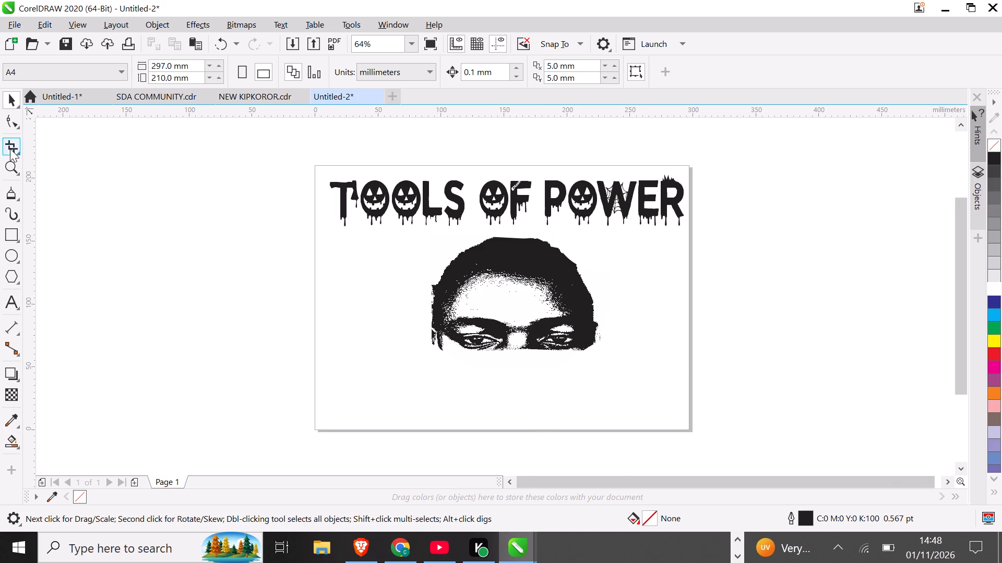
pyautogui.click(14, 107)
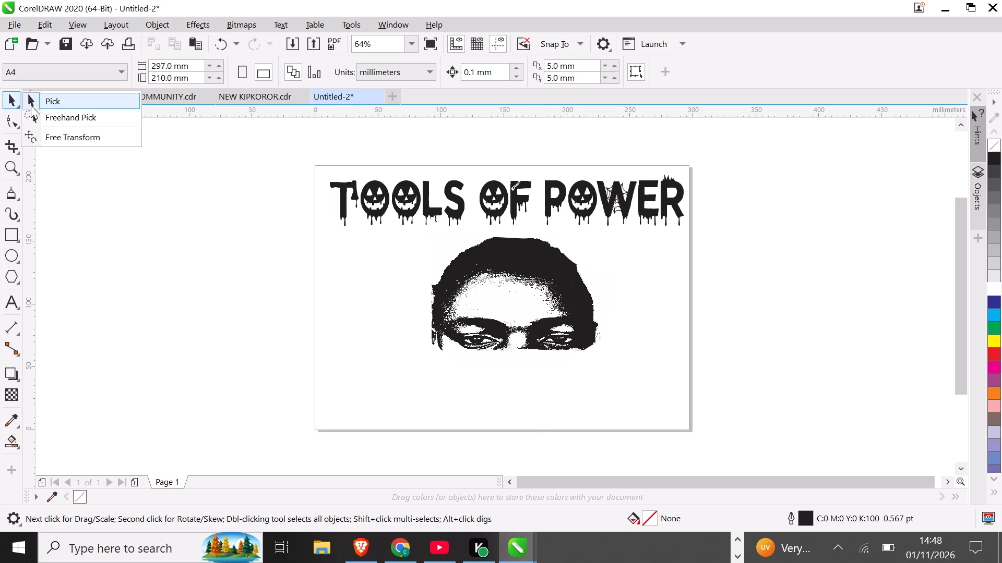
# Add the artistic text "CHINESE TEACHER" on the page below the face.
pyautogui.click(18, 308)
pyautogui.click(17, 308)
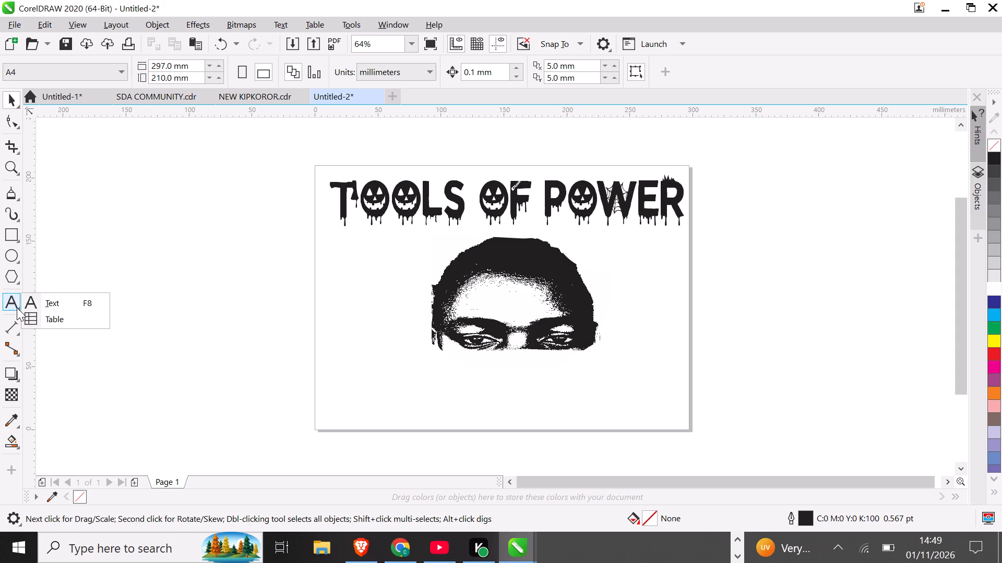
pyautogui.click(34, 304)
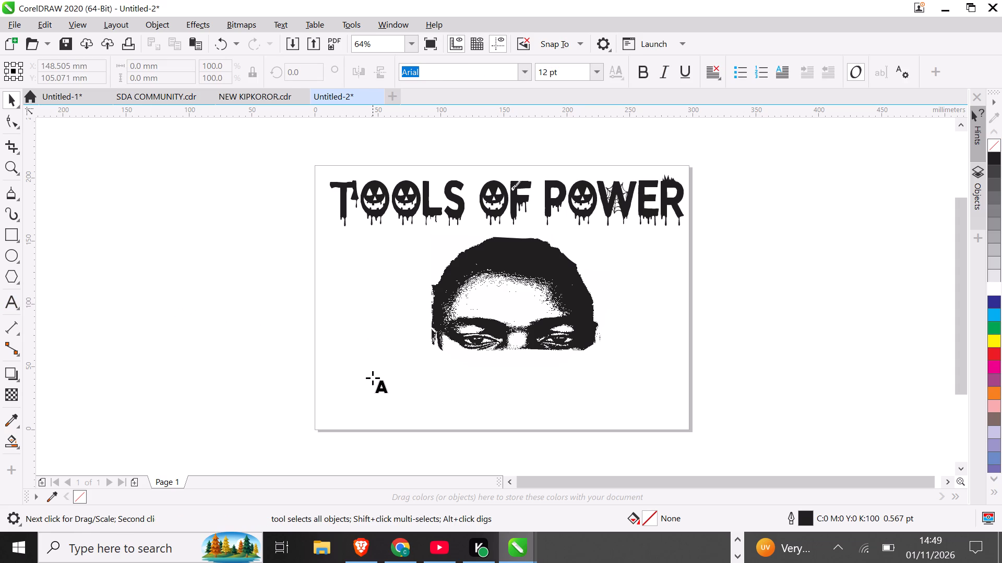
pyautogui.click(373, 378)
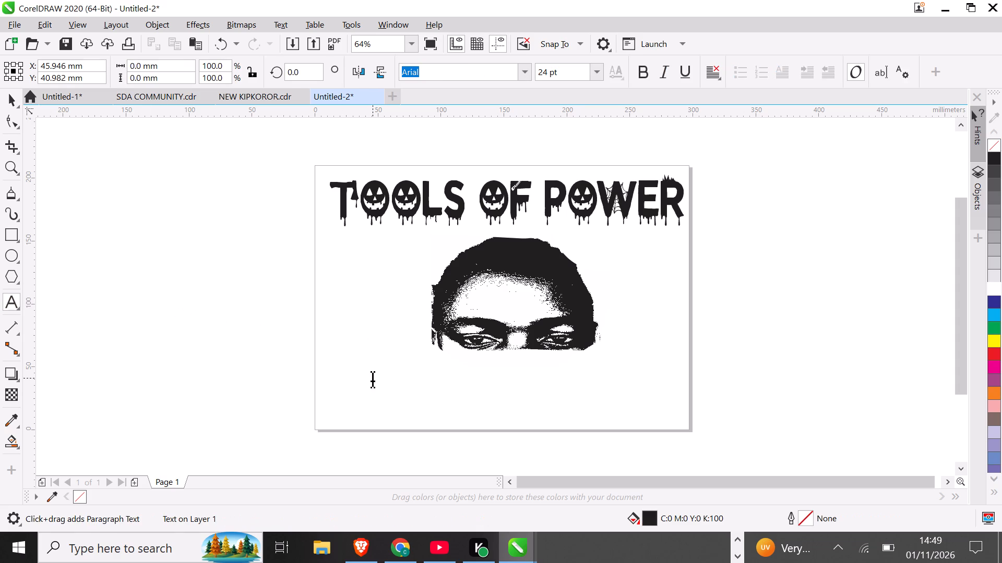
pyautogui.press('c')
pyautogui.press('h')
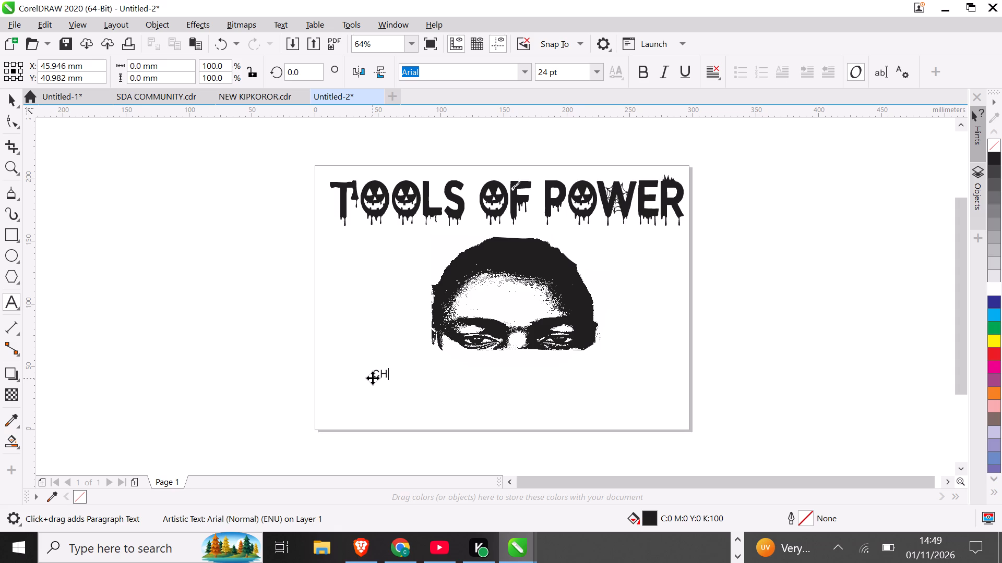
pyautogui.write('INESE T')
pyautogui.press('e')
pyautogui.write('ACHER')
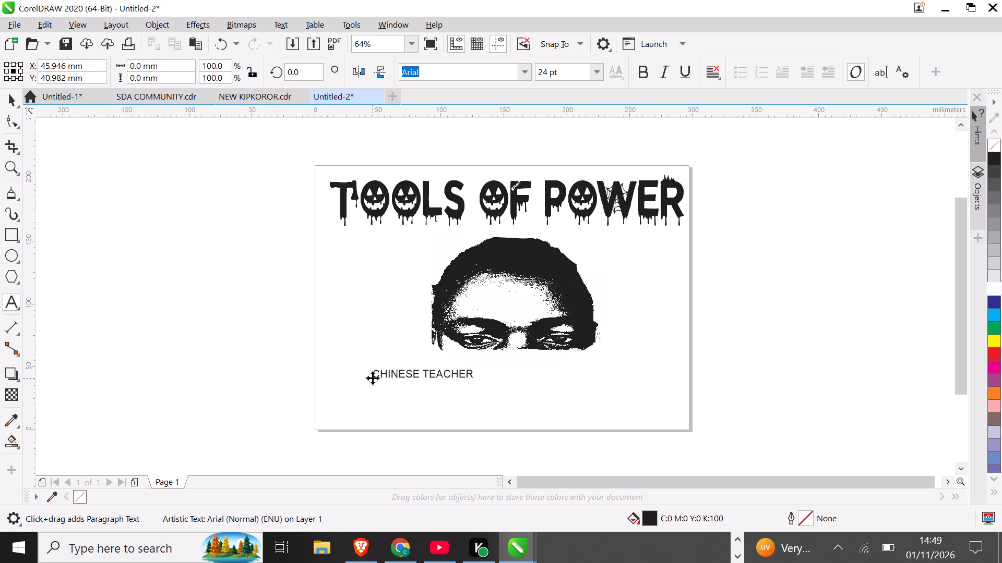
# Set the whole CHINESE TEACHER text to the Britannic Bold font.
pyautogui.hotkey('ctrl', 'a')
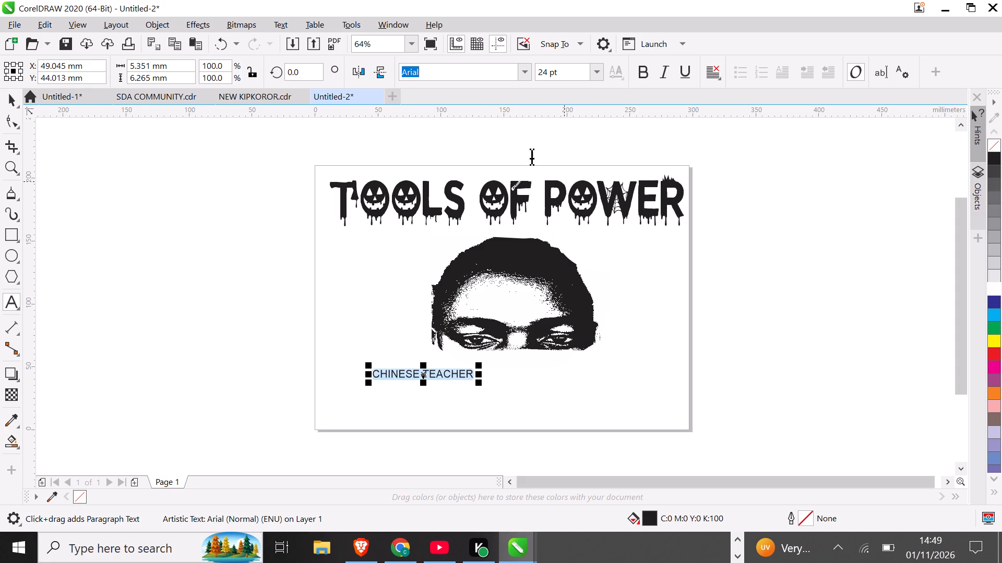
pyautogui.click(529, 75)
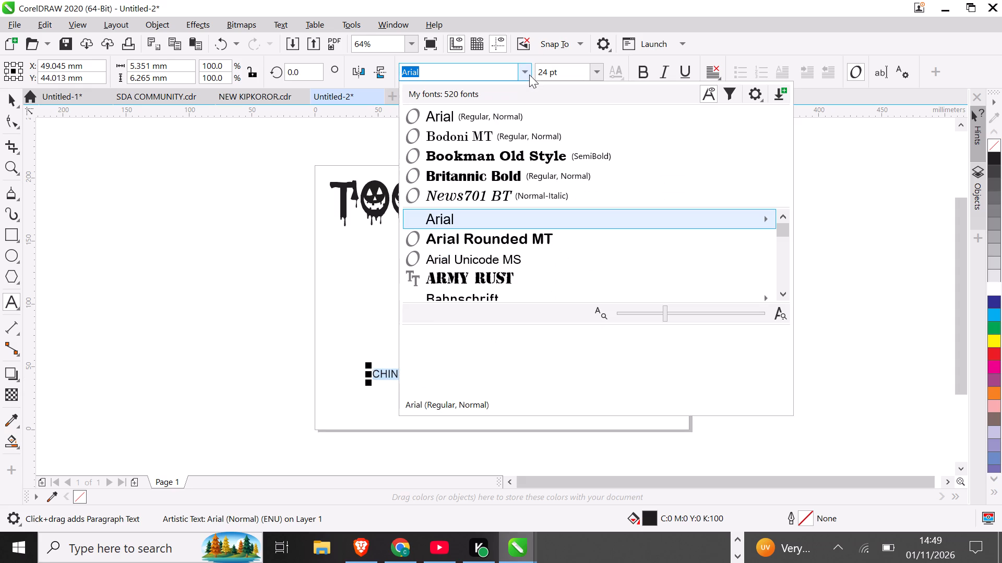
pyautogui.click(510, 170)
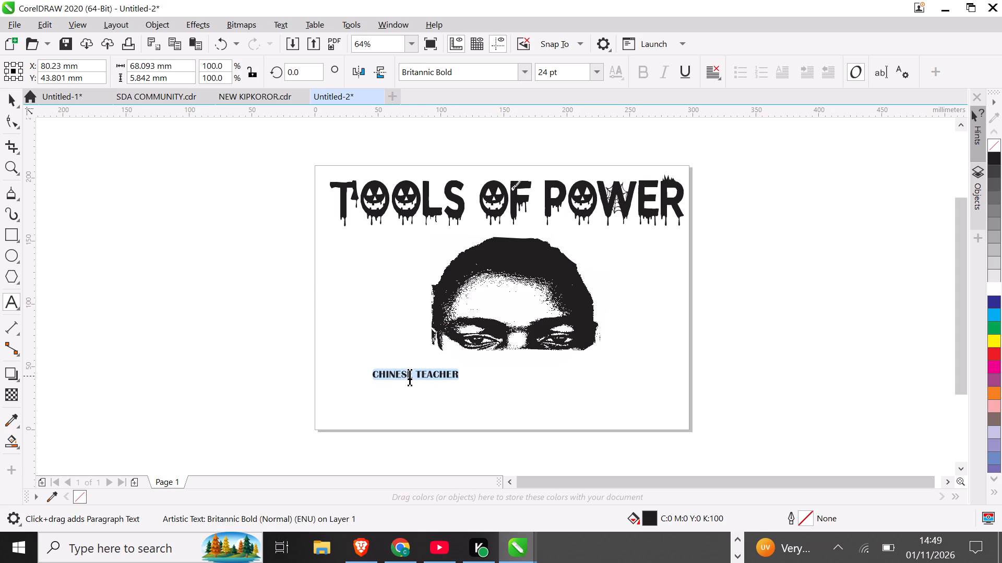
# Move the CHINESE TEACHER text directly beneath the face's eyes, at about X 159 mm, Y 60 mm.
pyautogui.moveTo(416, 376); pyautogui.dragTo(497, 358)
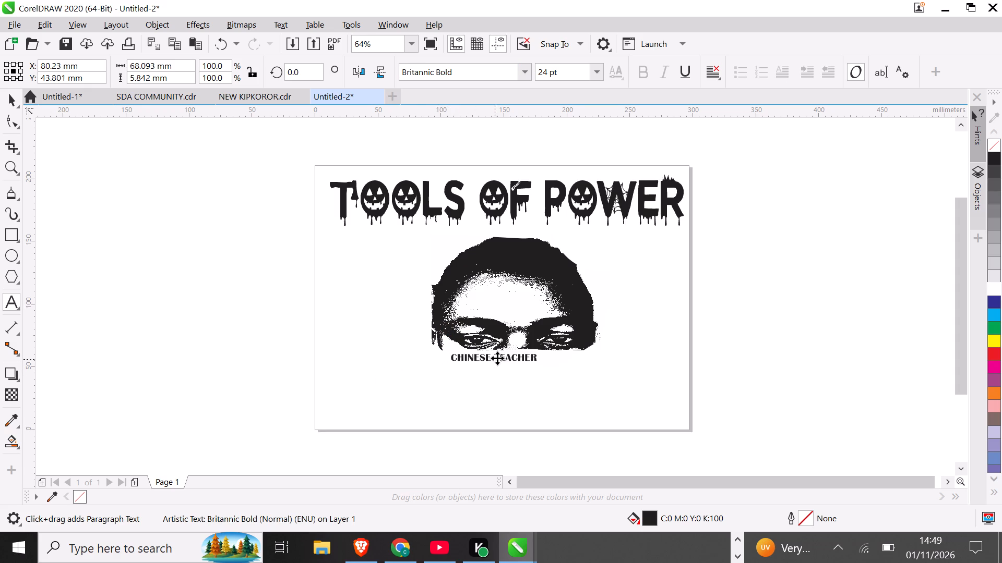
pyautogui.moveTo(497, 358); pyautogui.dragTo(507, 358)
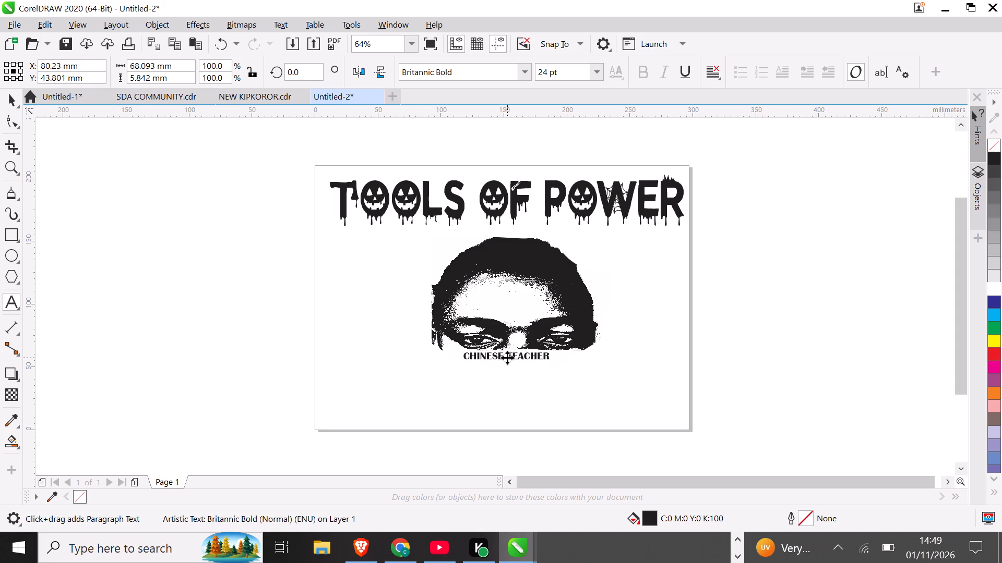
pyautogui.moveTo(507, 358); pyautogui.dragTo(508, 357)
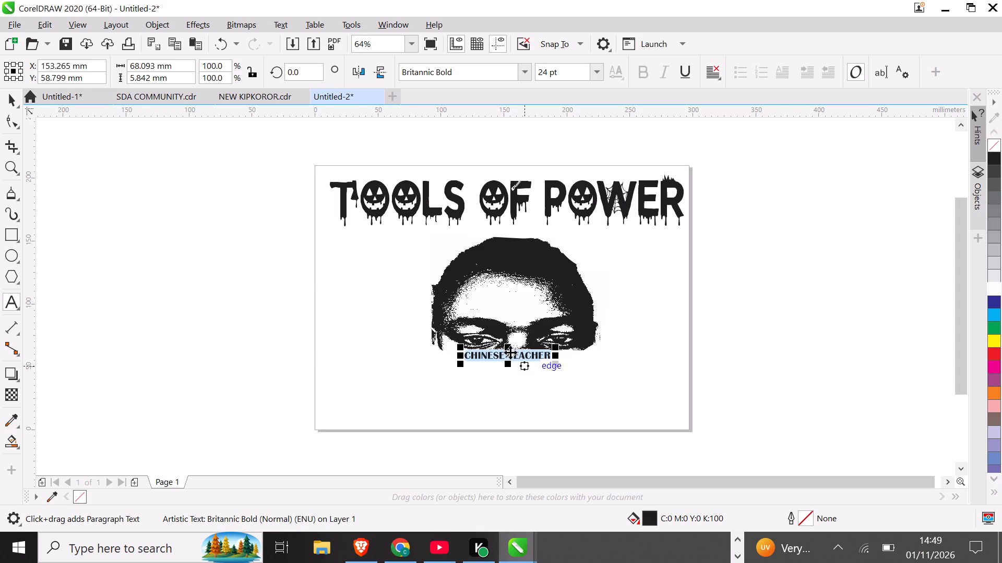
pyautogui.moveTo(510, 352); pyautogui.dragTo(517, 351)
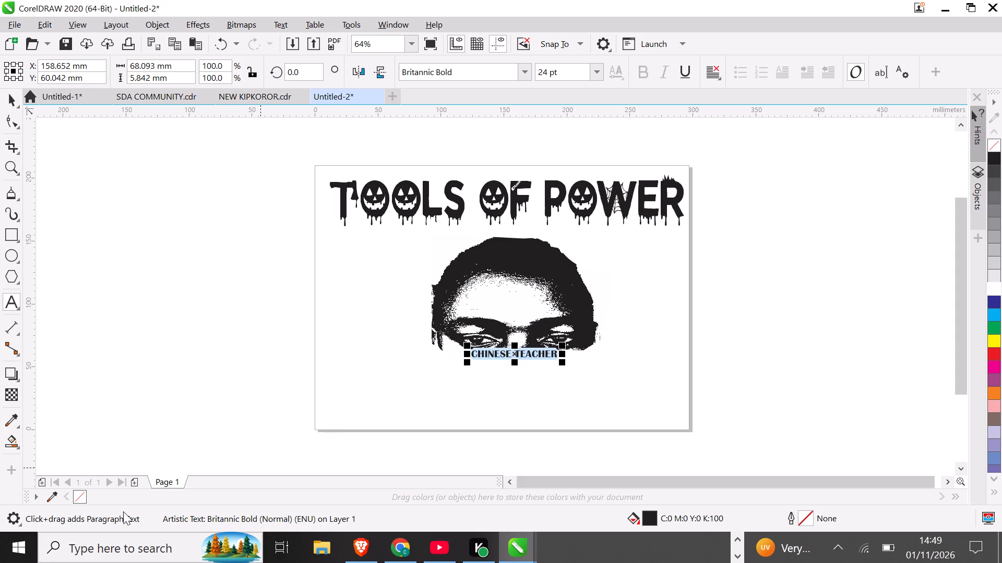
# Apply a black fill to the CHINESE TEACHER text and leave text editing with it selected as an object.
pyautogui.click(994, 161)
pyautogui.click(994, 161)
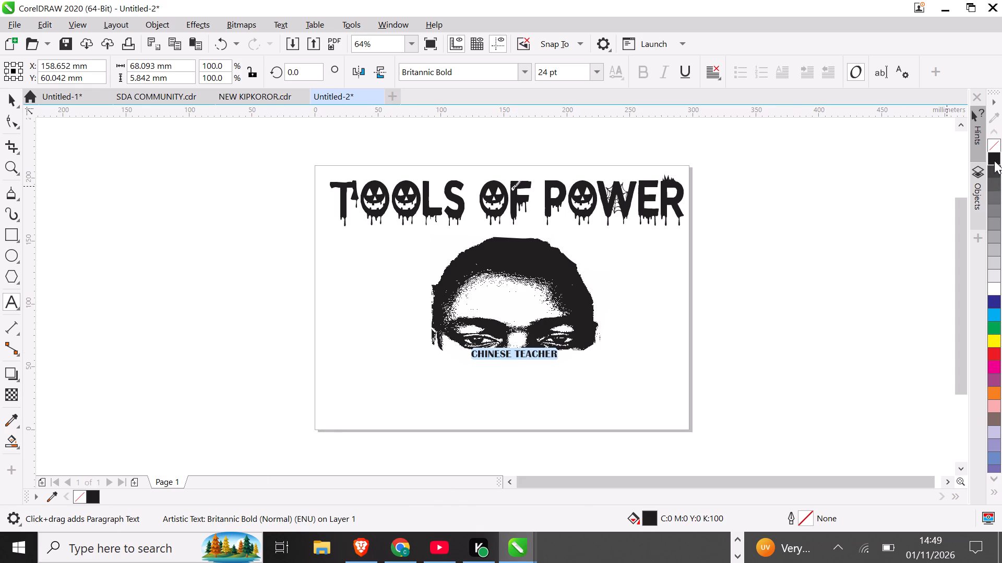
pyautogui.click(530, 353)
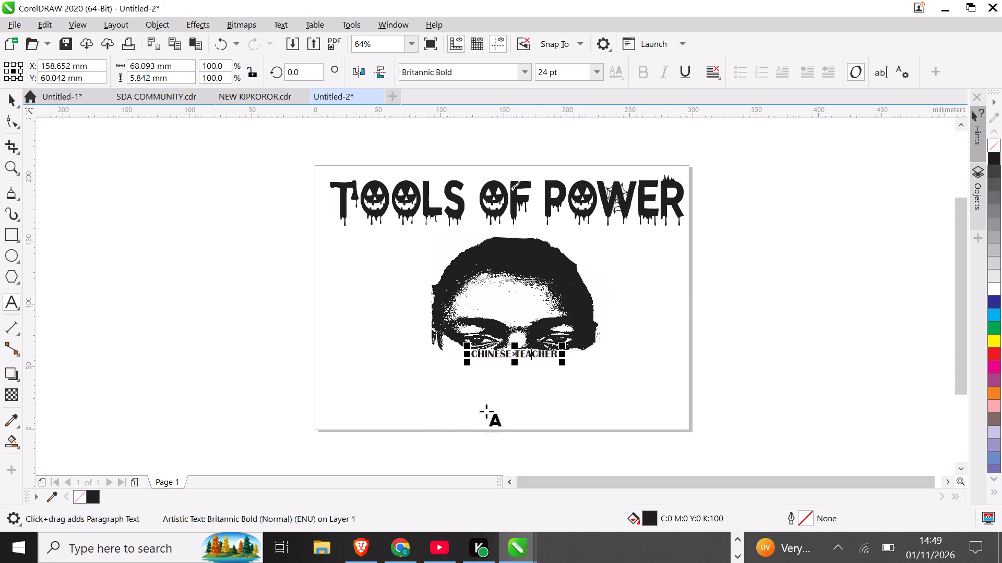
pyautogui.click(9, 95)
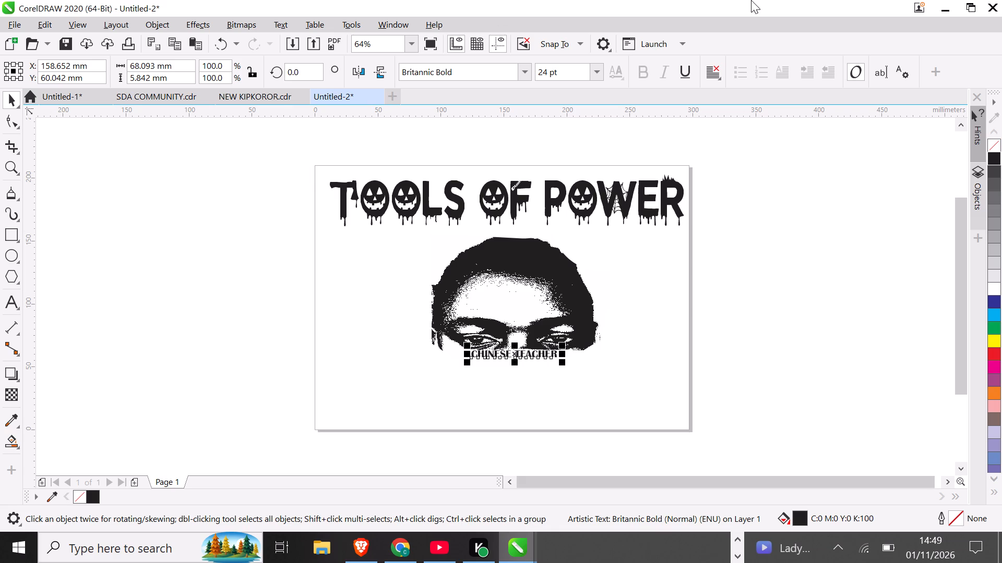
# Switch from CorelDRAW to the YouTube window.
pyautogui.click(952, 8)
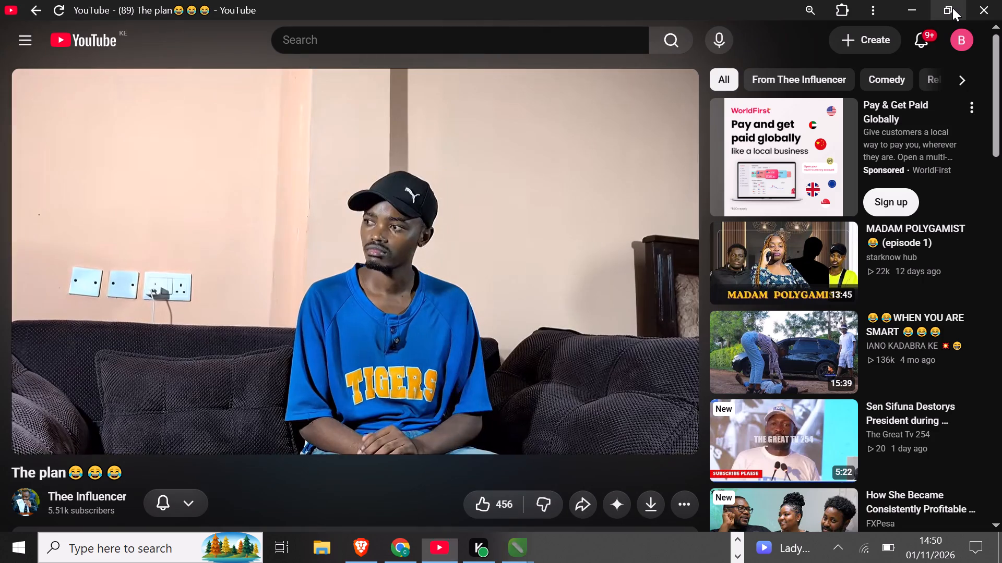